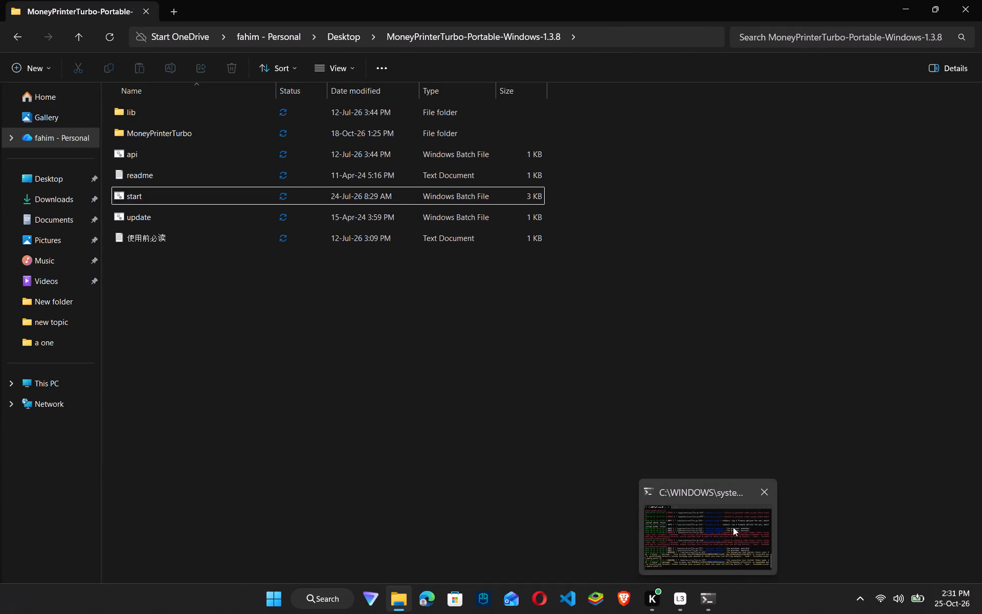
Close the open command-line window.
left_click(764, 491)
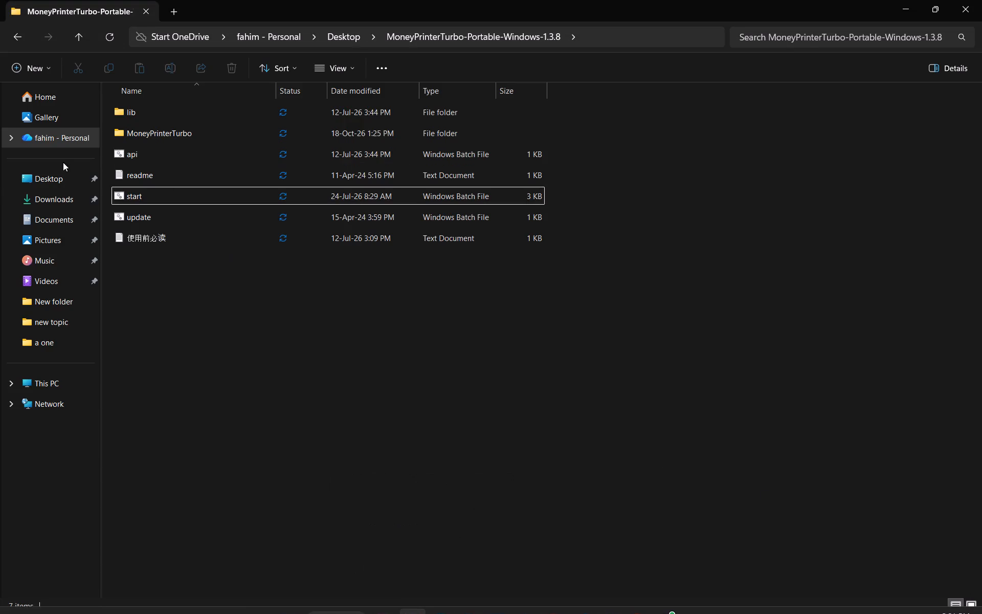
Go to the Desktop folder in the file browser.
left_click(53, 172)
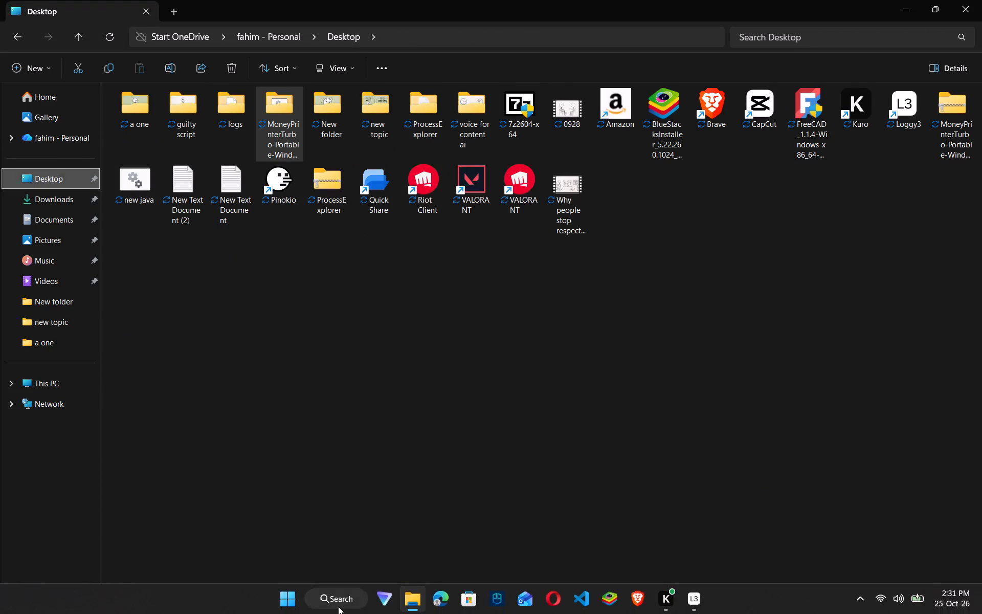
Find Proton VPN with the system search and launch it.
left_click(333, 598)
left_click(383, 603)
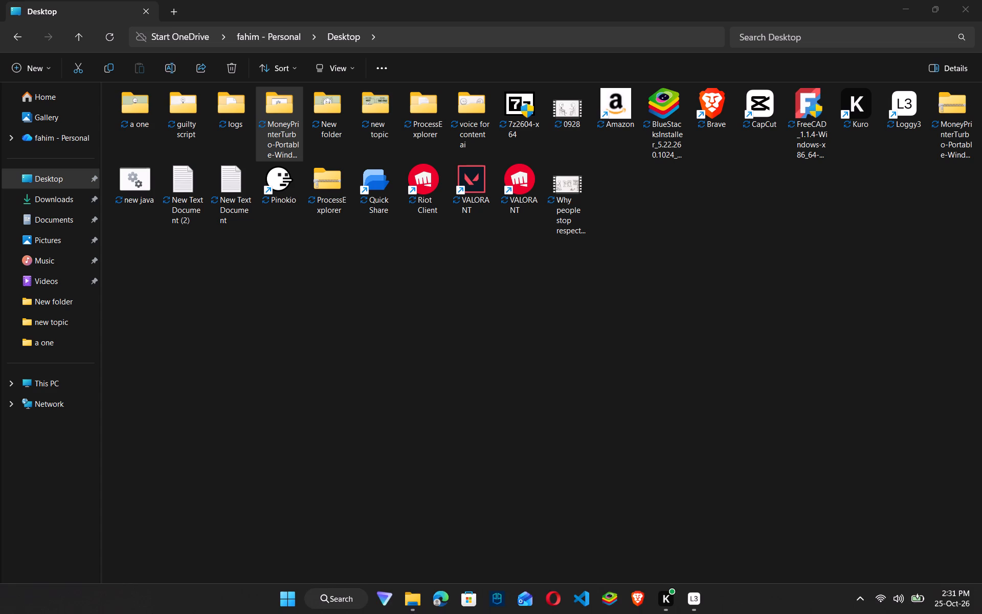
left_click(337, 590)
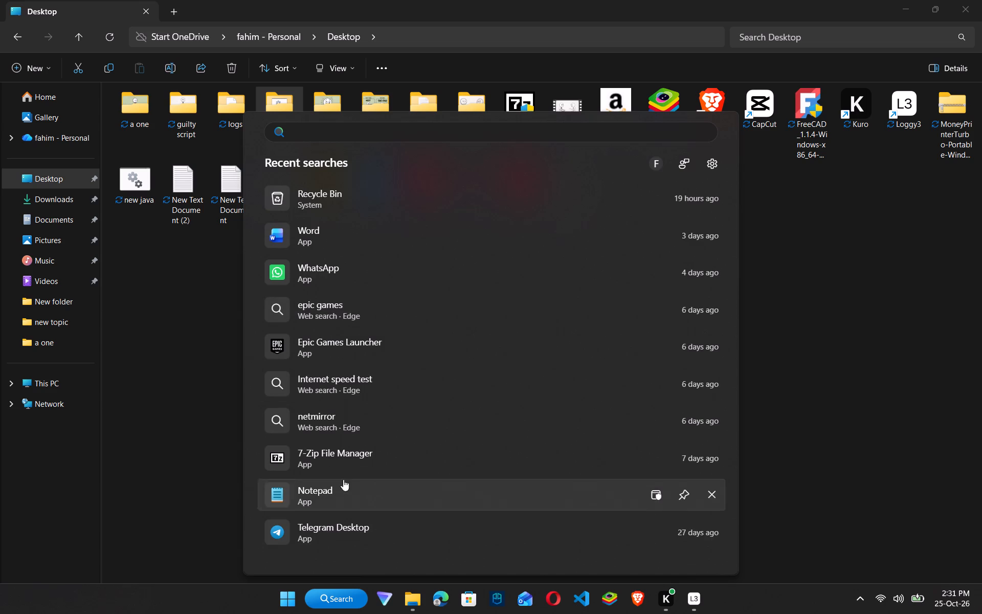
left_click(381, 137)
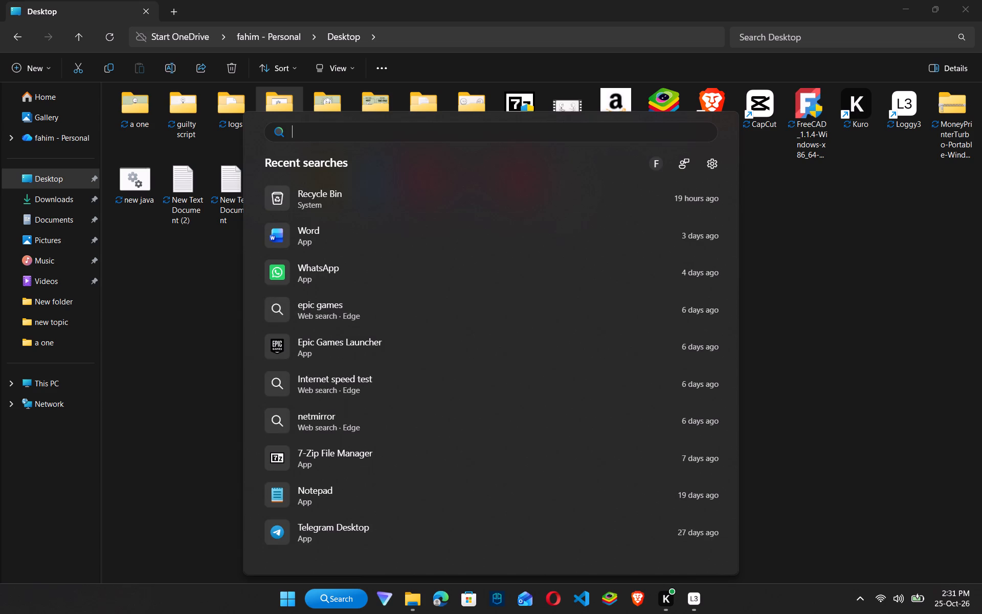
key("p")
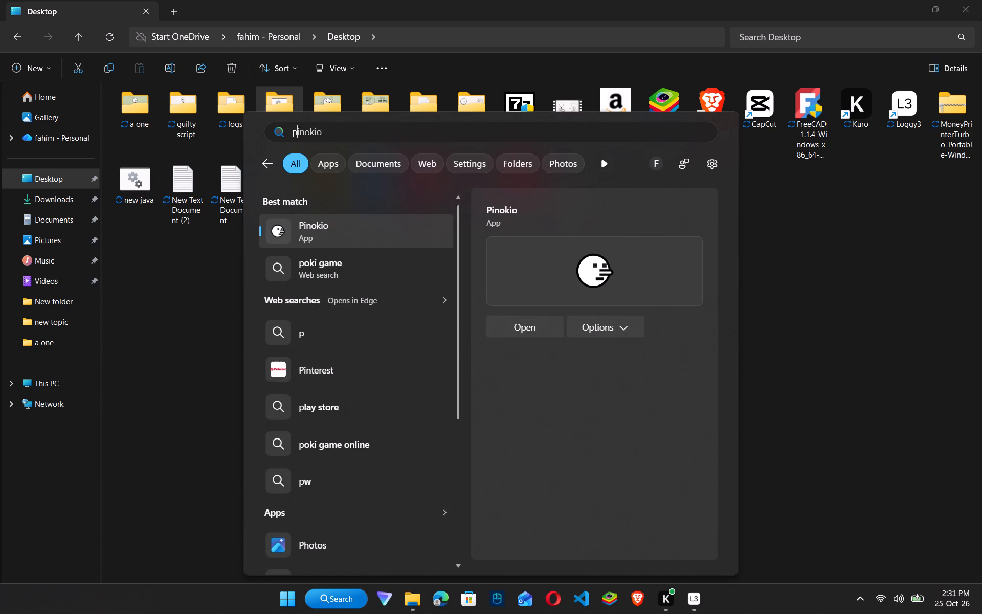
key("r")
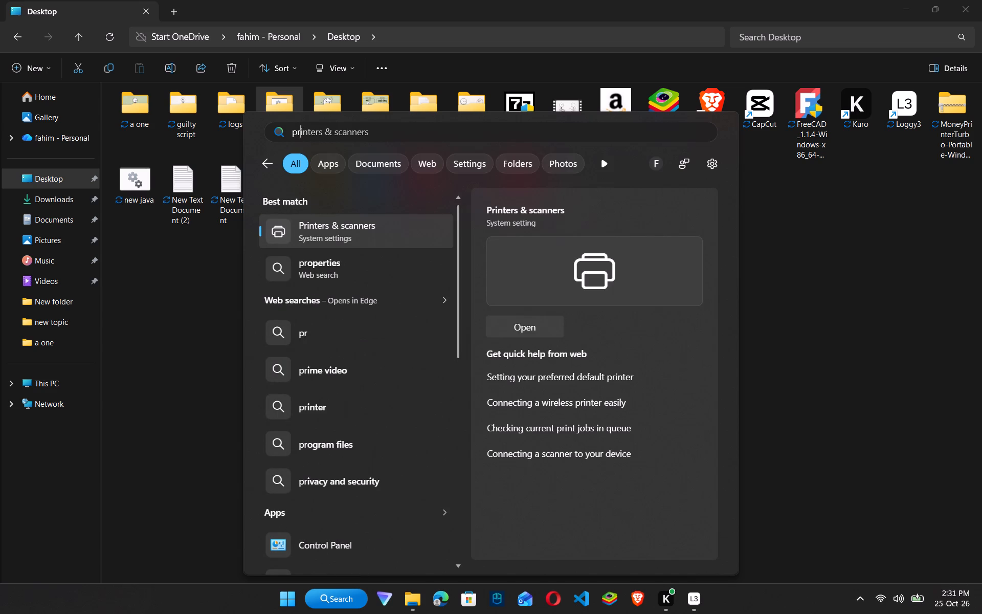
key("o")
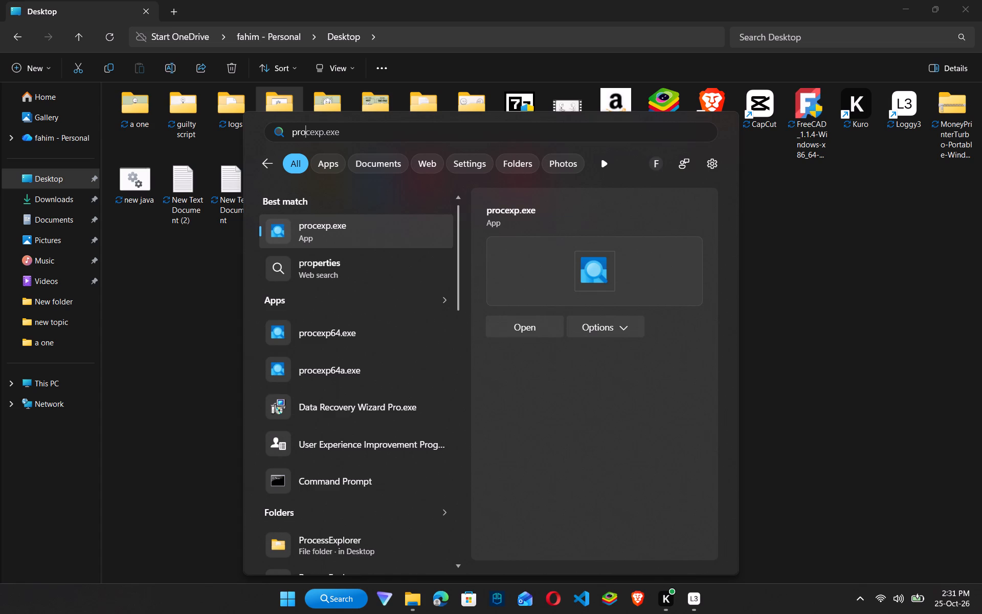
key("t")
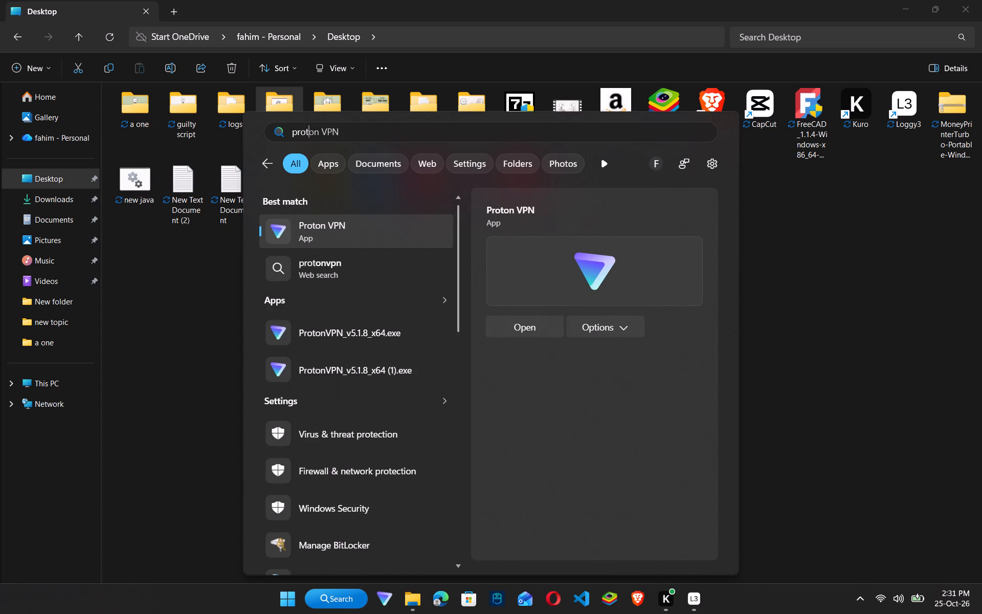
left_click(354, 226)
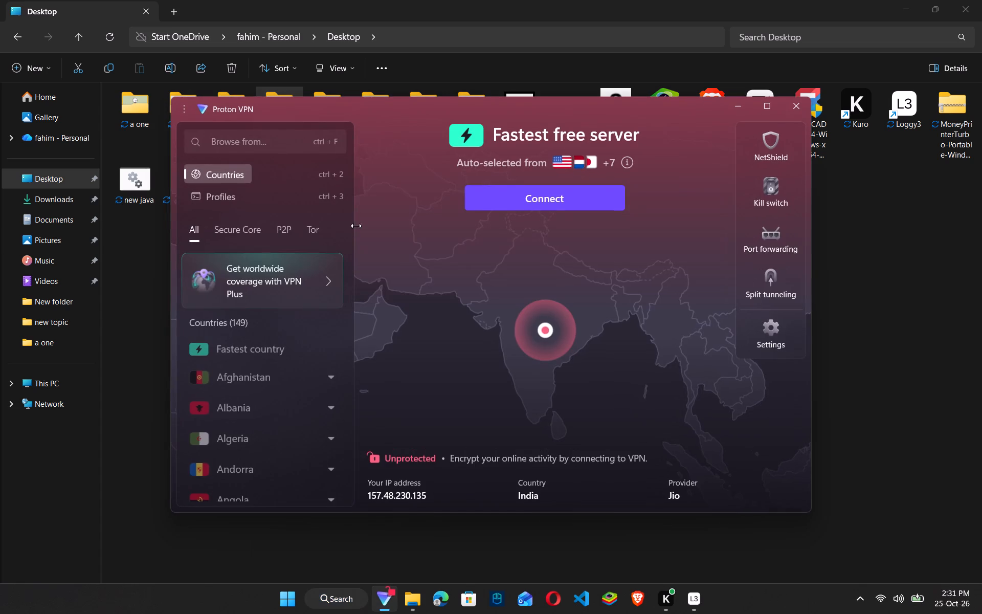
Connect the VPN to the fastest free server and minimize its window.
left_click(561, 201)
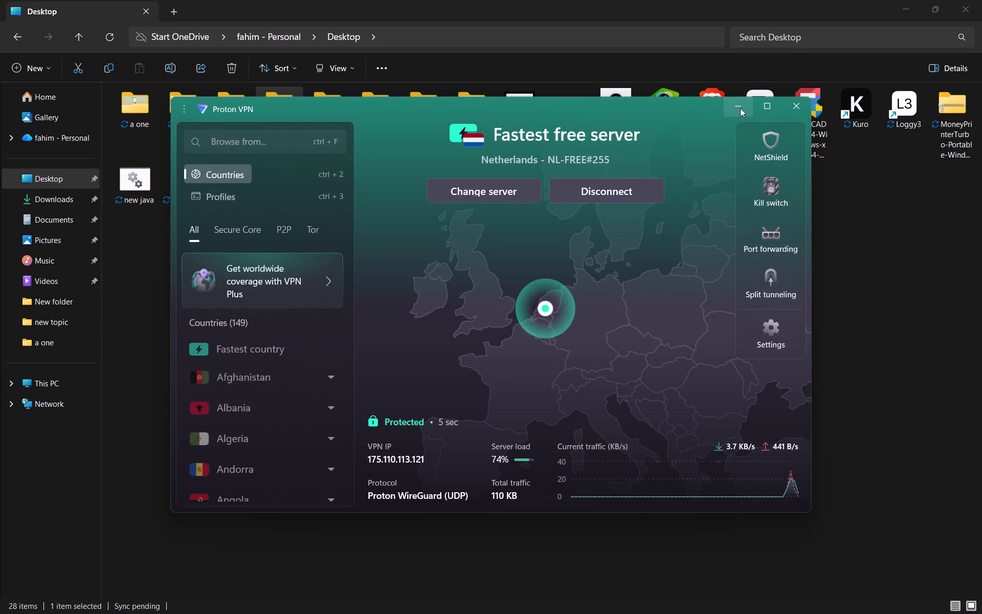
left_click(740, 108)
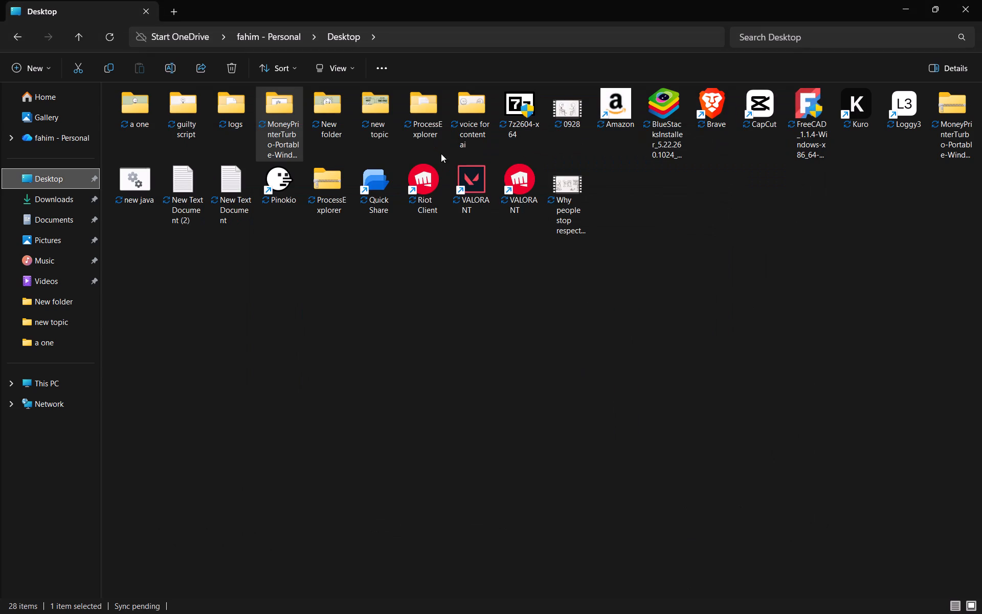
Launch CapCut from the Desktop folder and bring its home window to the front.
double_click(756, 104)
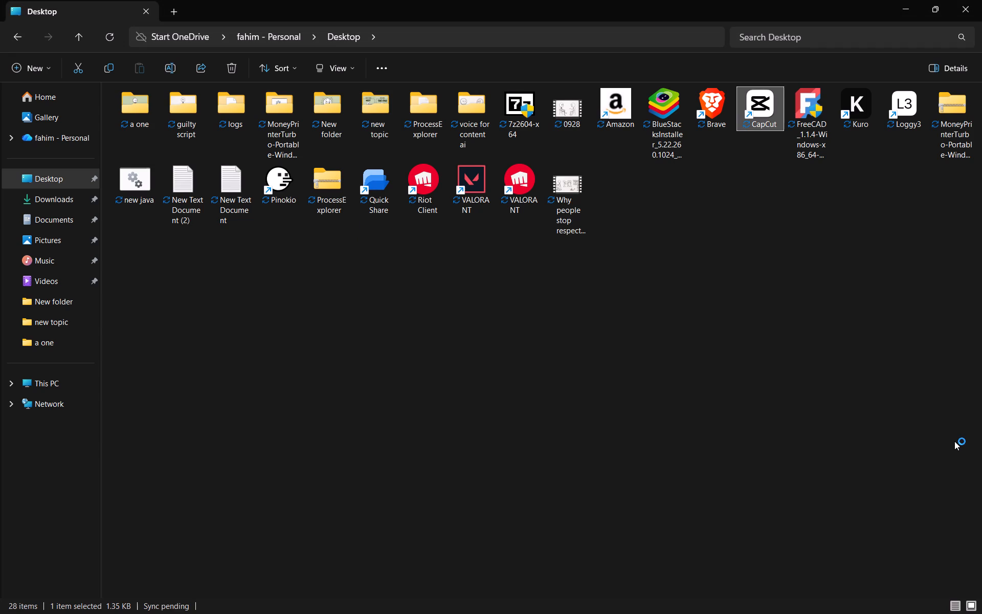
right_click(810, 512)
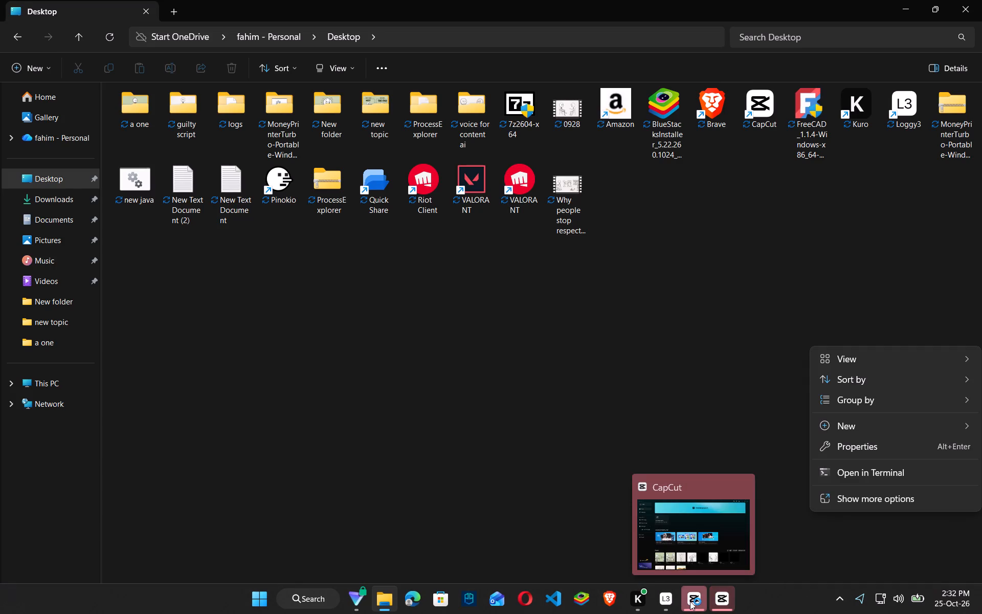
left_click(770, 489)
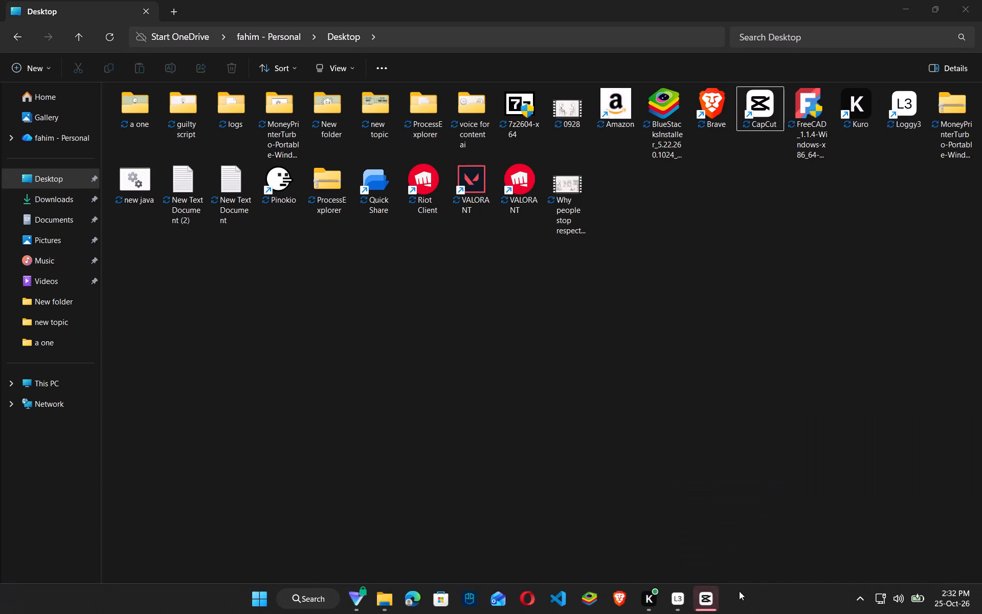
left_click(712, 595)
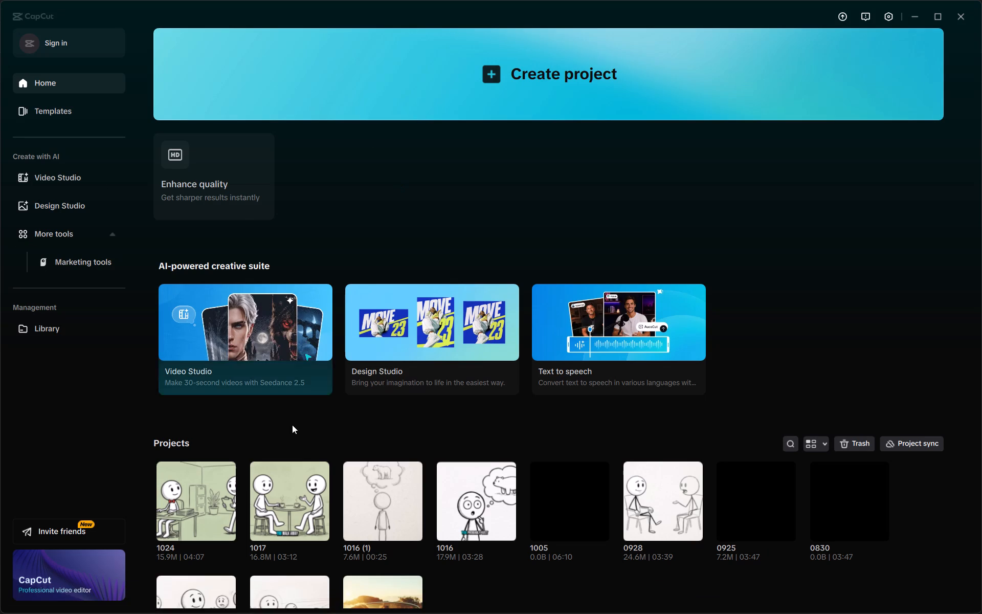
Open the existing project 1024 for editing.
scroll(290, 423, "down", 1)
left_click(194, 441)
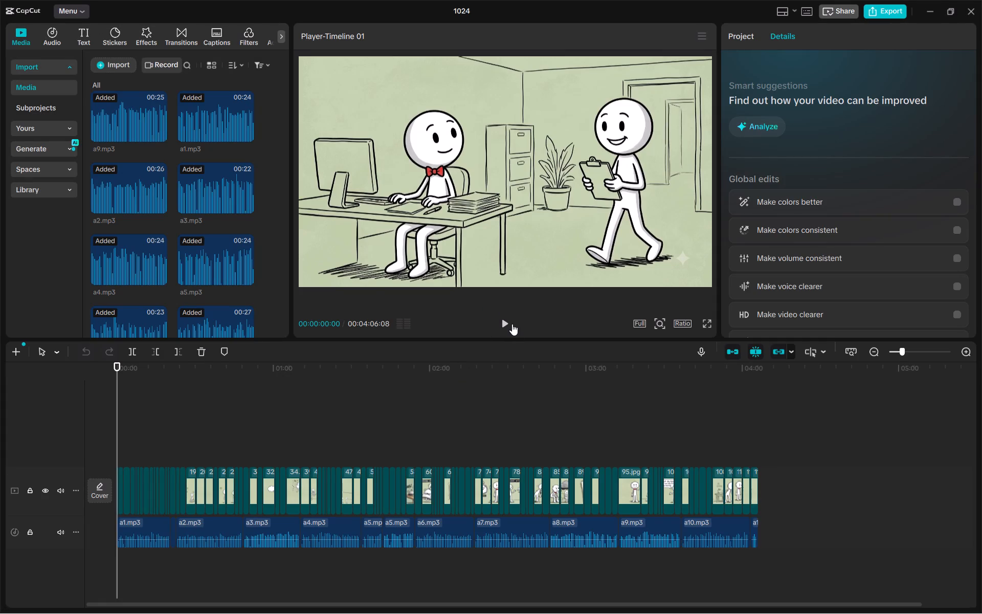
Play the 1024 project's timeline from the beginning to preview the video.
left_click(507, 322)
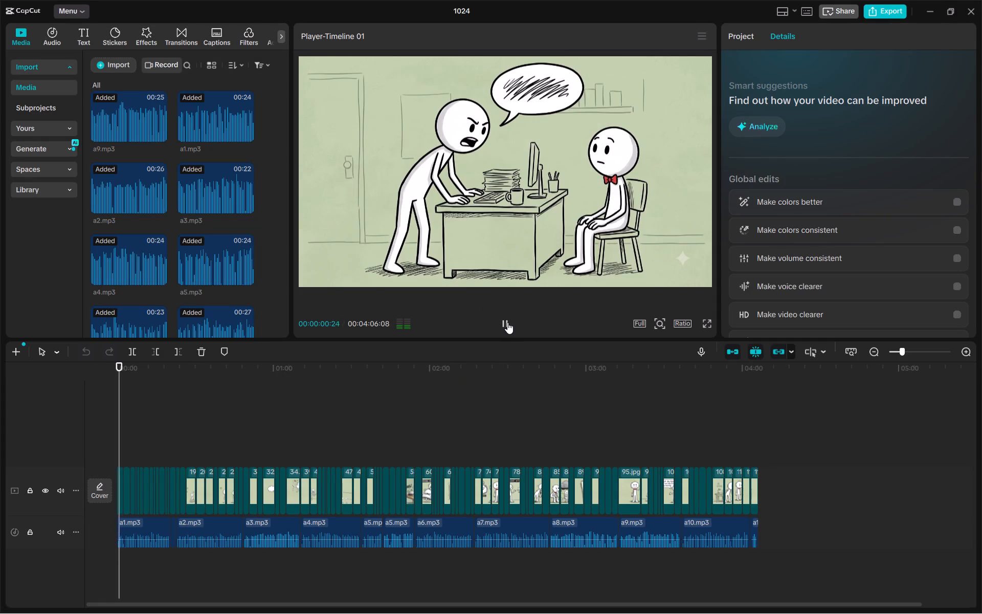
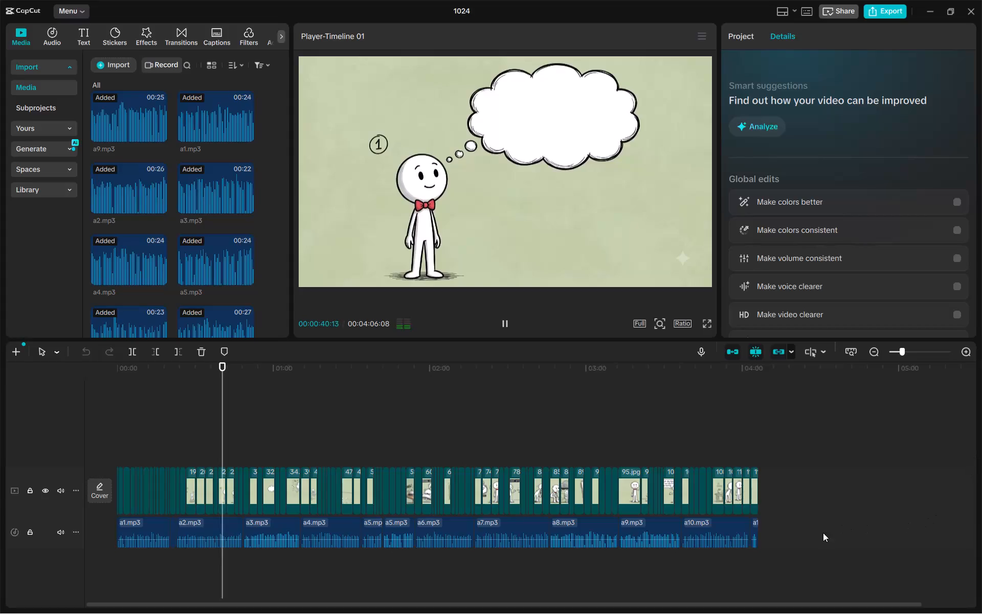
Raise the volume of all audio clips on the timeline, a1.mp3 through the last one, together to 11.4 dB.
left_click_drag(823, 533, 442, 534)
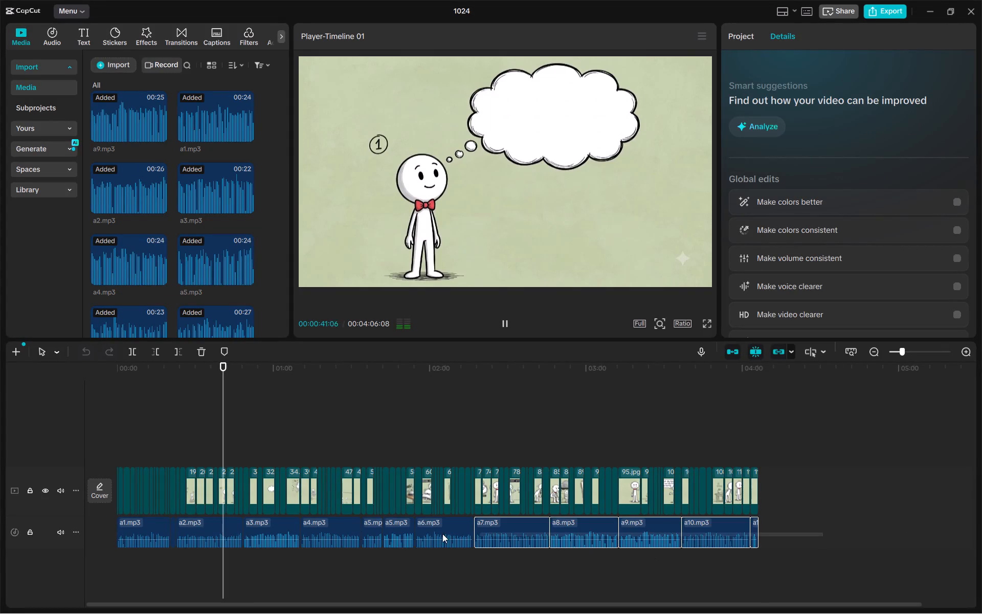
left_click_drag(442, 534, 104, 537)
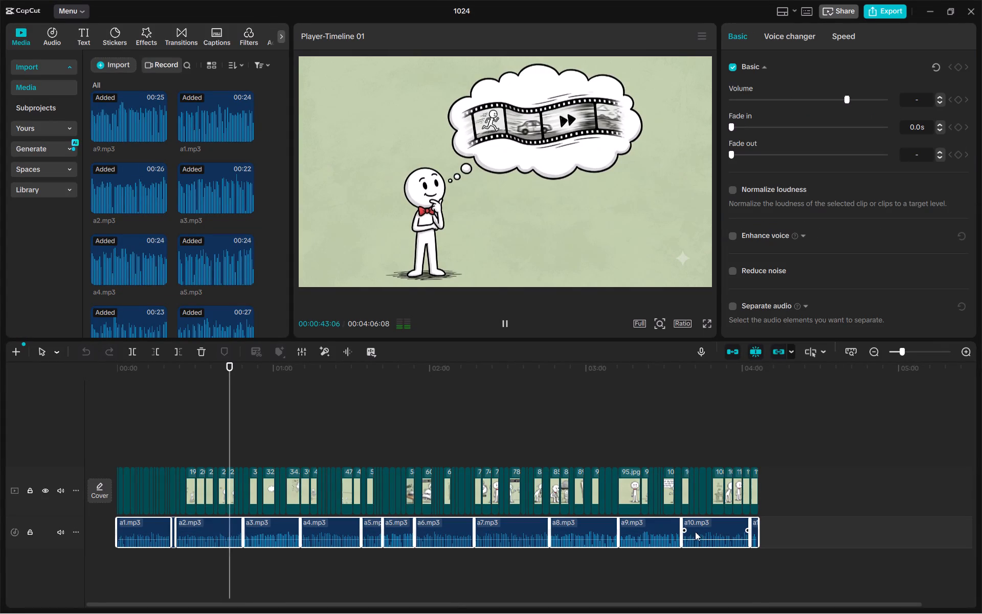
left_click(713, 537)
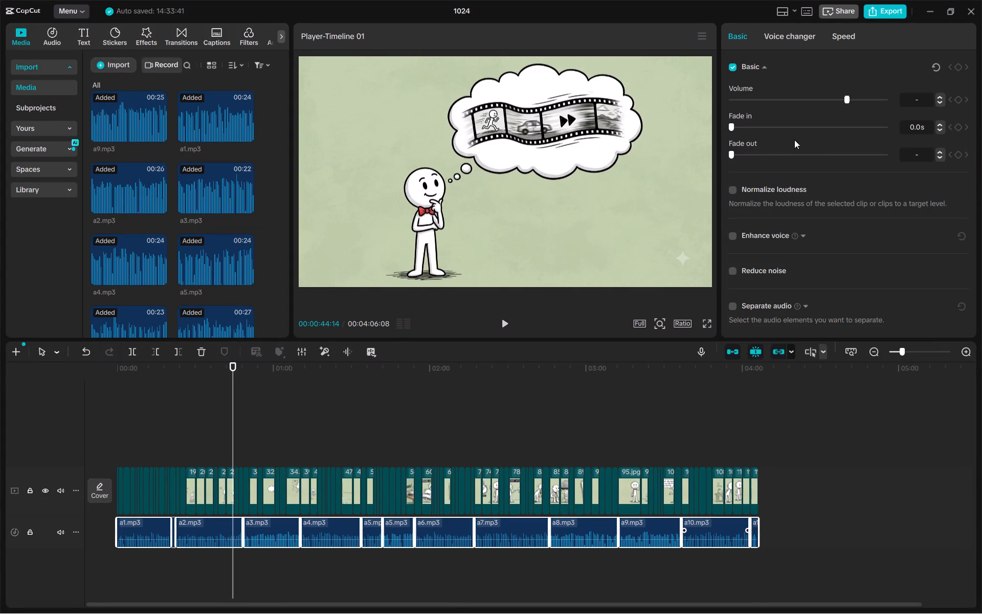
left_click_drag(851, 99, 872, 98)
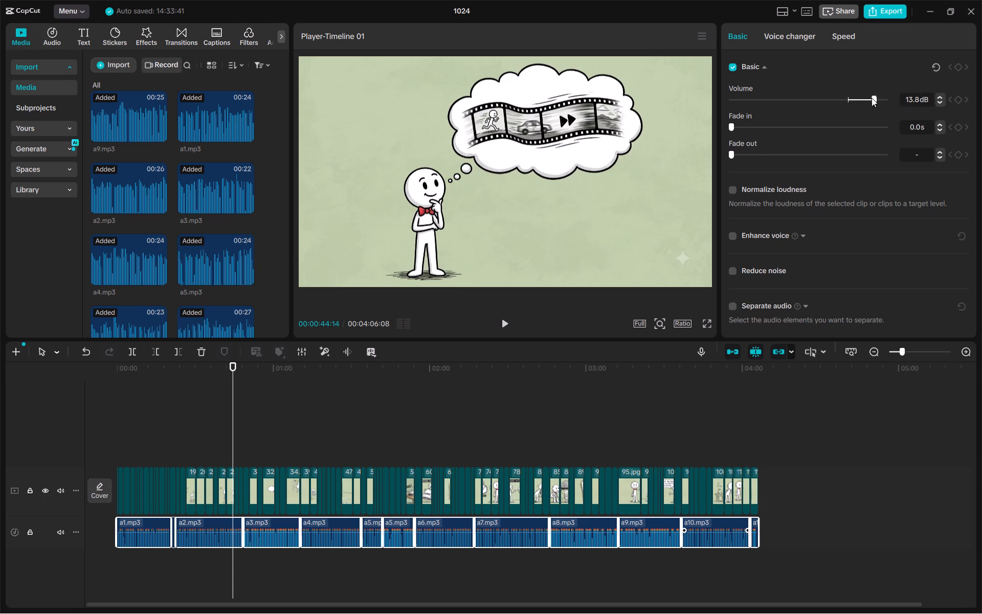
left_click_drag(872, 98, 866, 99)
Play the timeline onward from about 00:00:44 to check the video with the louder audio.
left_click(503, 321)
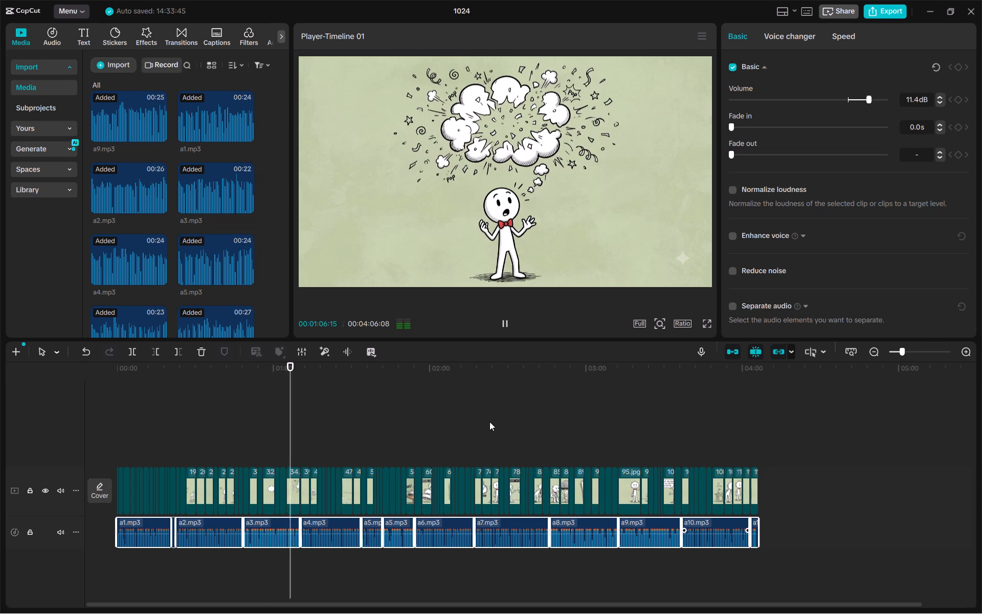
left_click(519, 173)
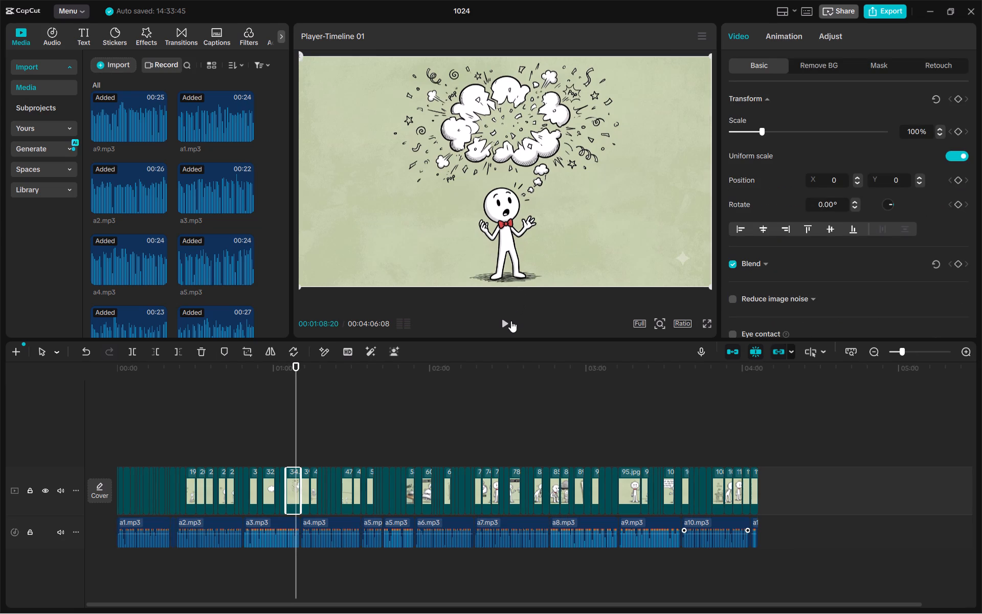
left_click(506, 322)
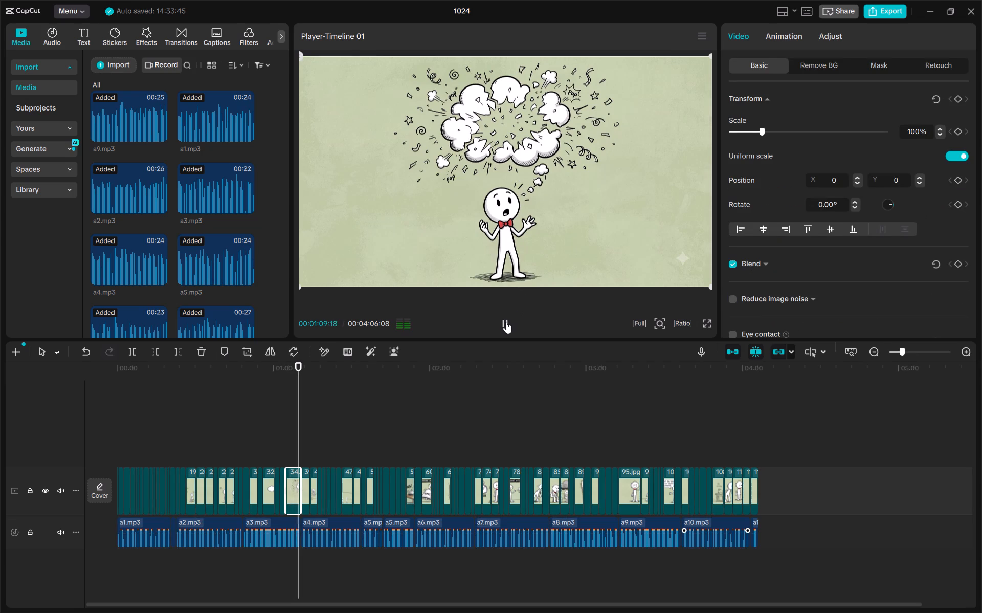
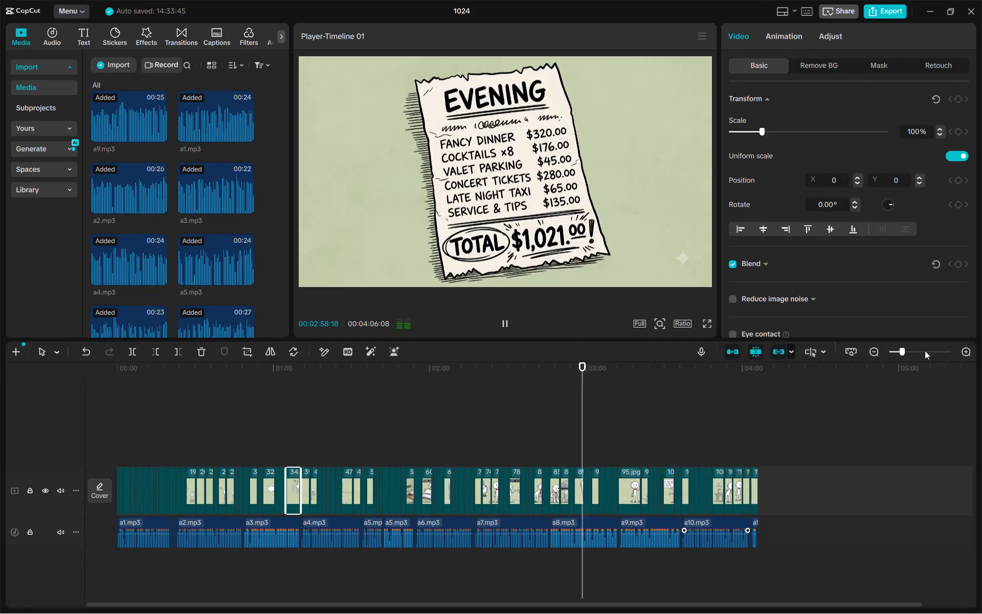
Pause the playback near 00:02:59 and delete the 86.jpg clip from the video track.
left_click(510, 318)
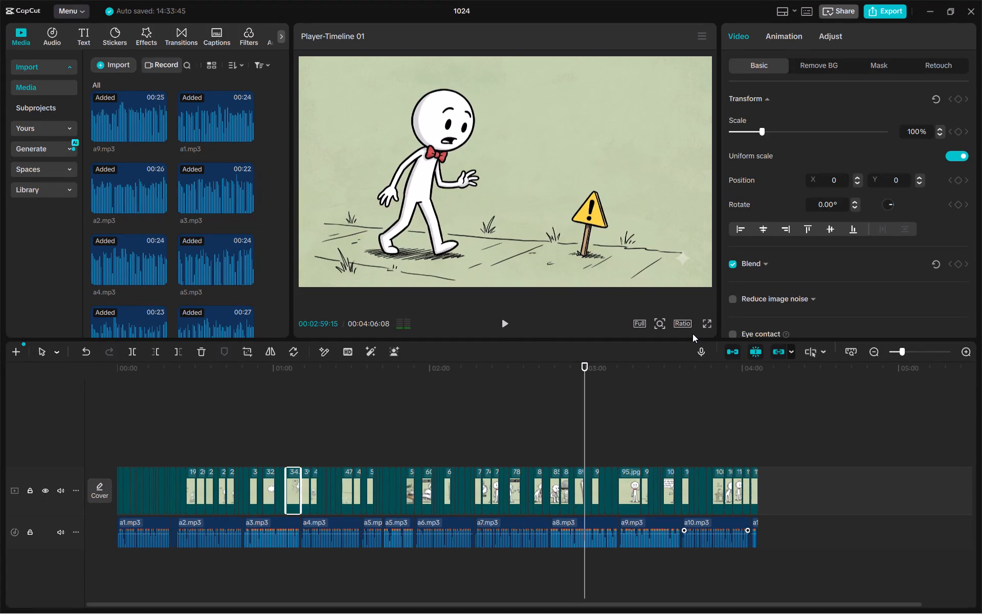
left_click(969, 352)
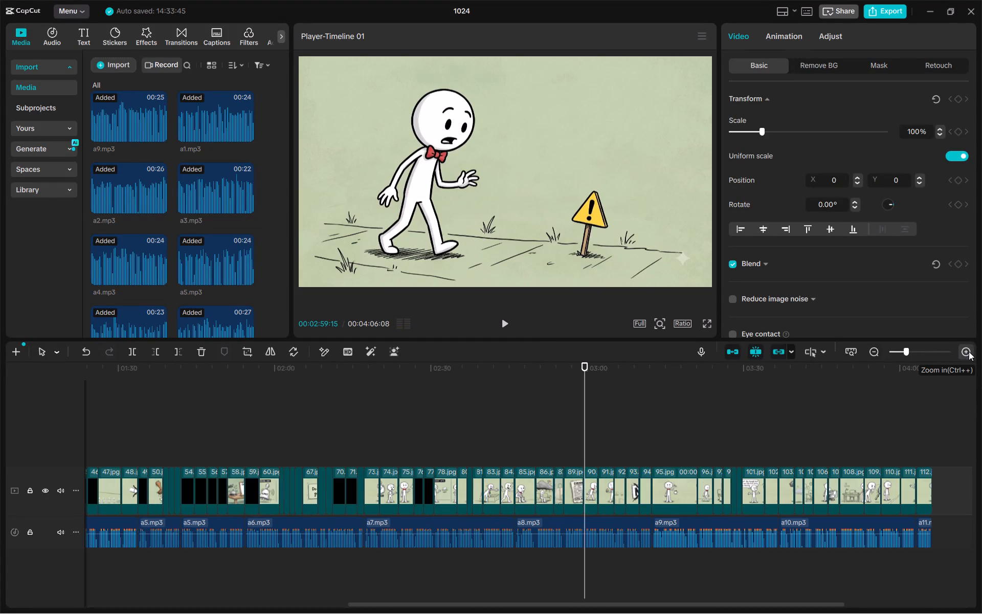
left_click(969, 352)
left_click(969, 352)
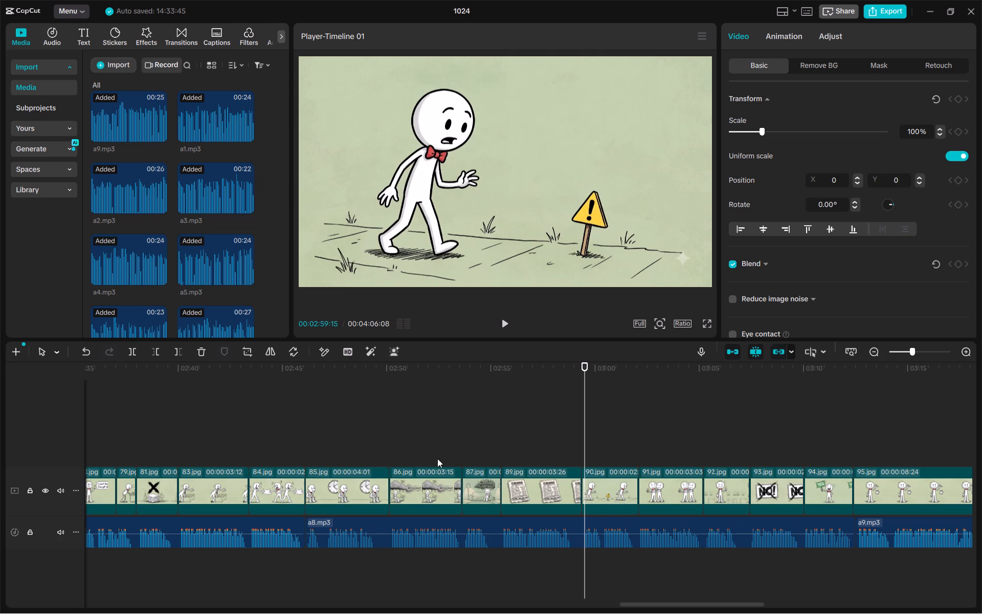
left_click(431, 489)
key("Delete")
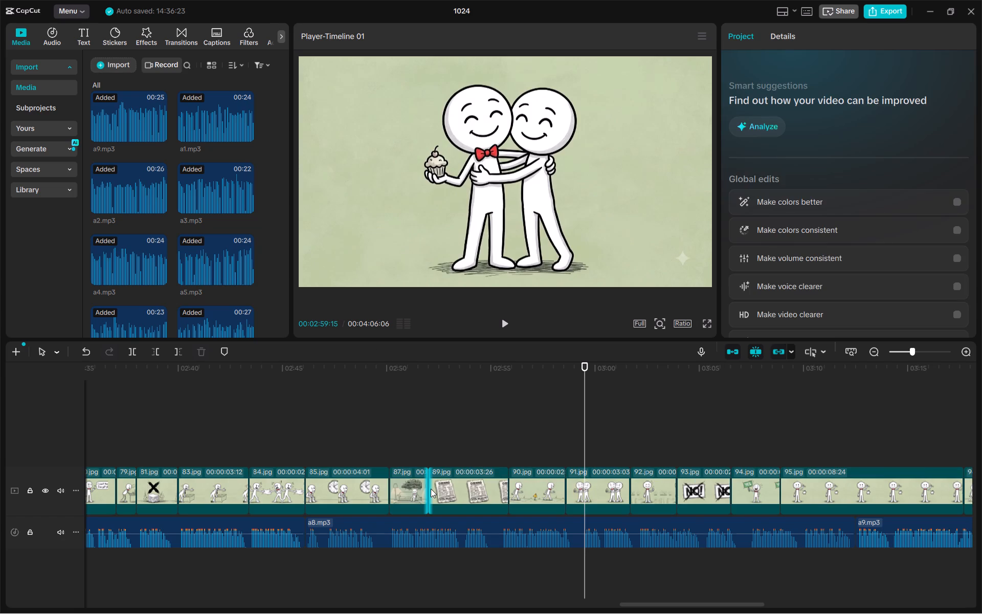
Extend the end of the 87.jpg clip to a duration of about 00:00:05:06, before 89.jpg.
left_click(409, 481)
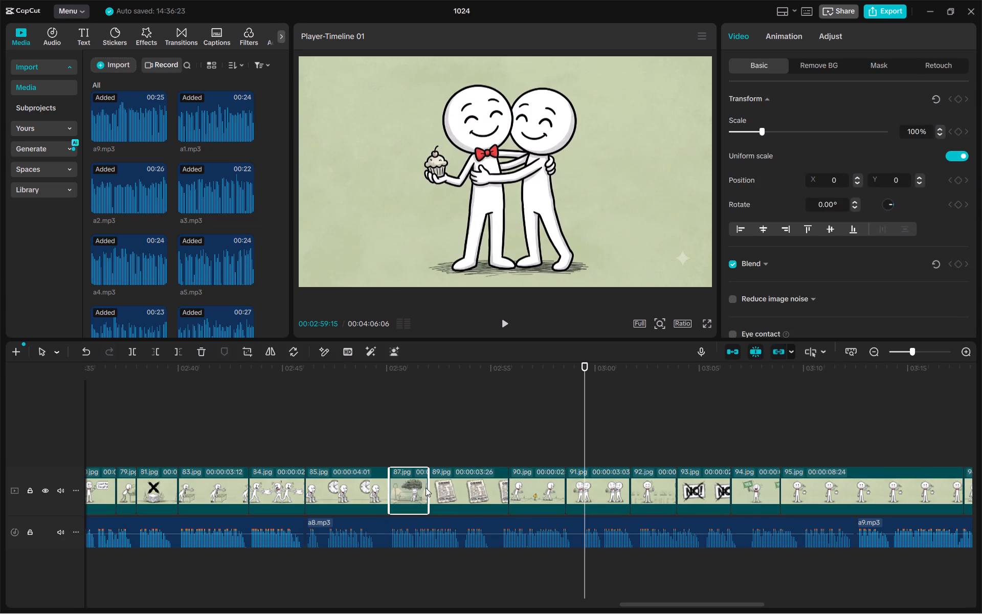
left_click_drag(427, 488, 497, 496)
Play the timeline from within the 85.jpg clip to check the extended 87.jpg image and the scenes after it.
left_click(341, 415)
left_click(504, 324)
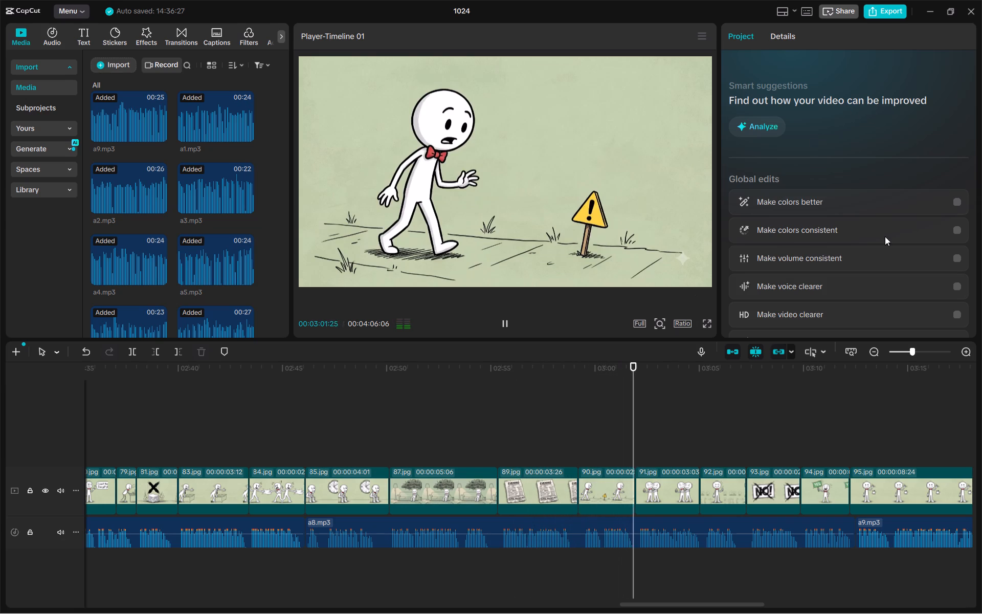
left_click(874, 349)
left_click(874, 349)
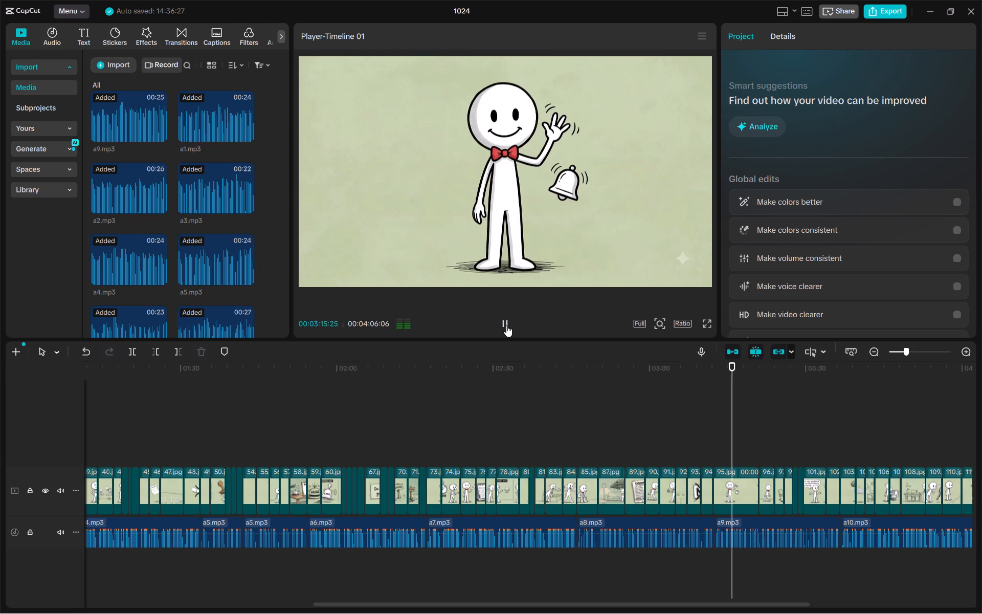
left_click(873, 351)
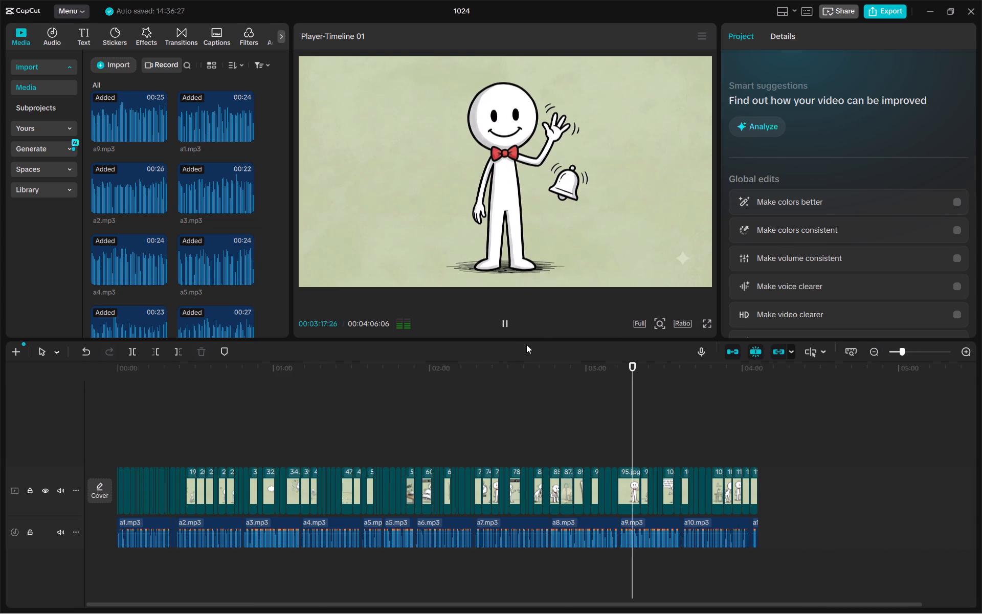
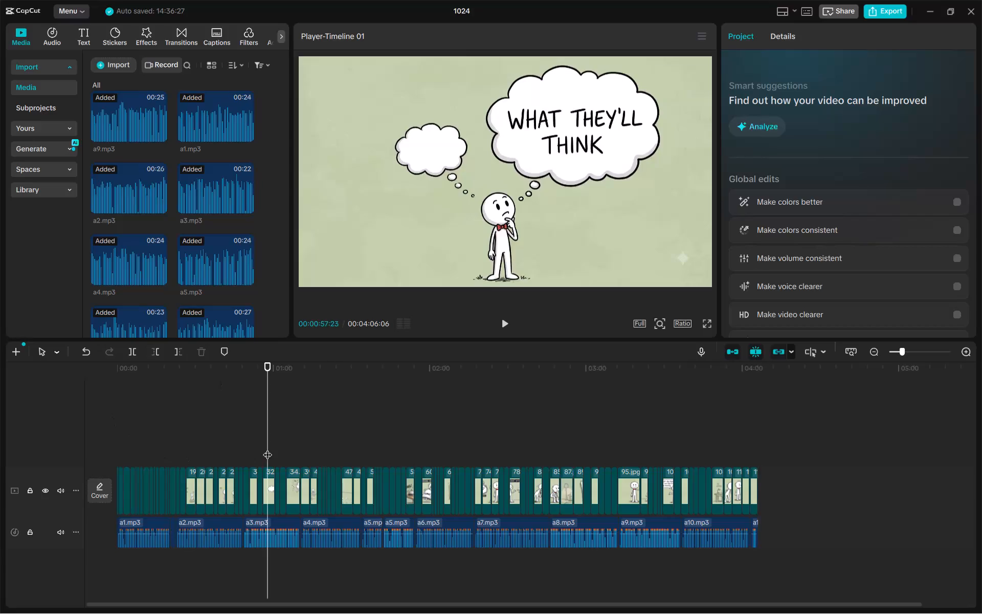
Play the timeline from the beginning to about 00:00:43 to review the images against the narration.
left_click_drag(267, 448, 73, 457)
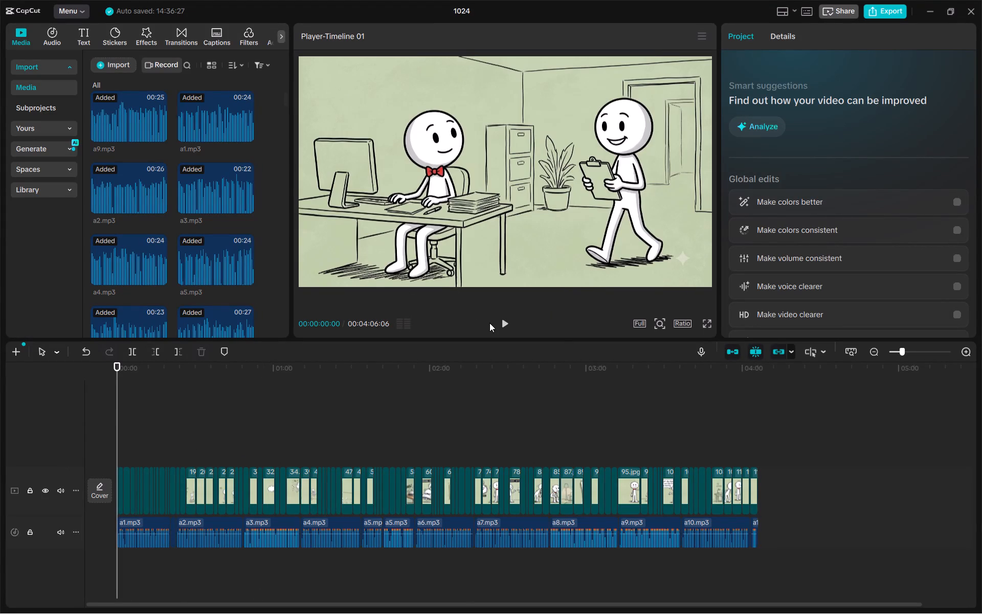
left_click(506, 319)
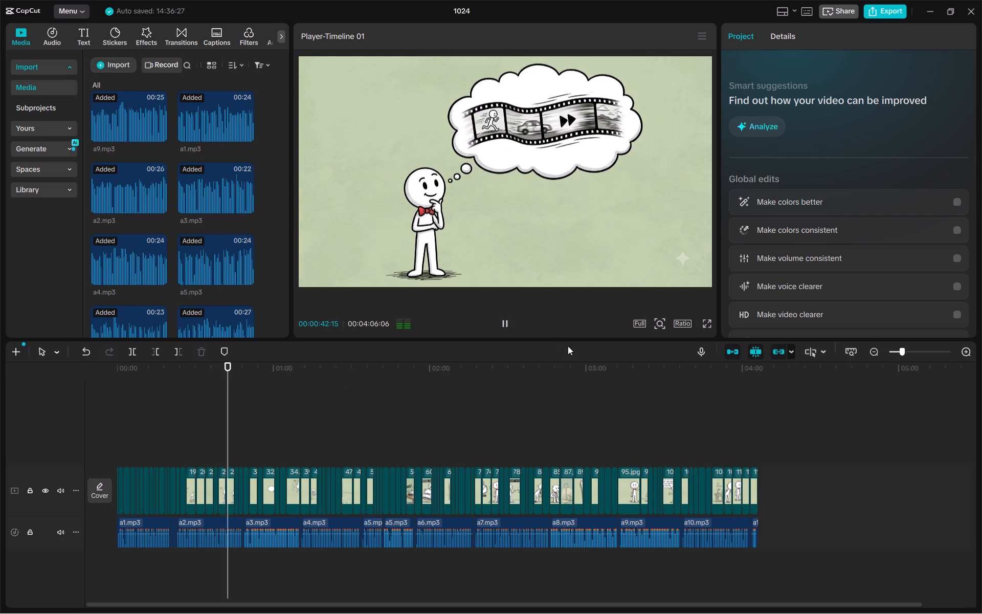
left_click(505, 324)
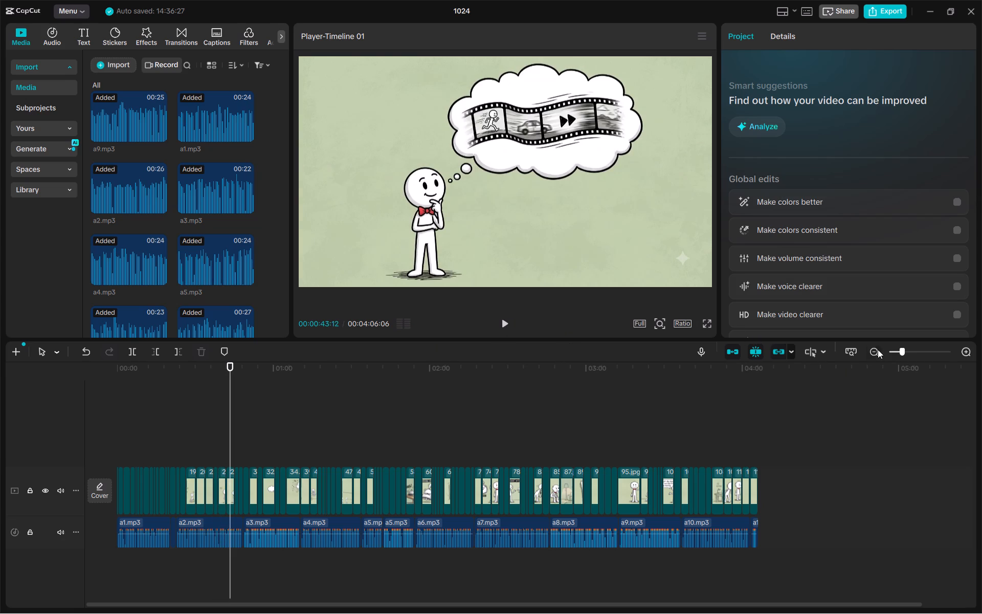
left_click(876, 349)
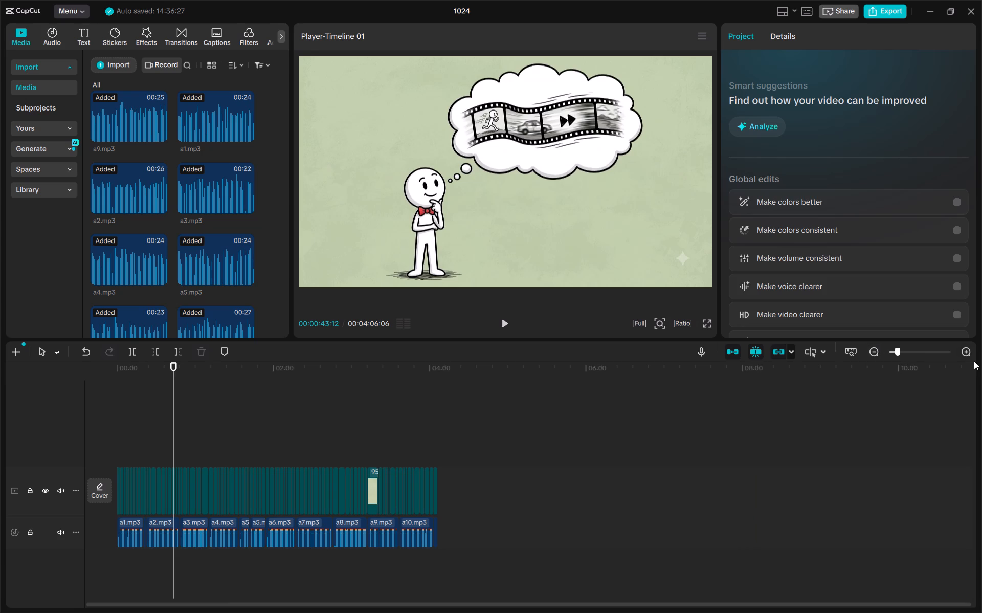
double_click(972, 353)
left_click(972, 353)
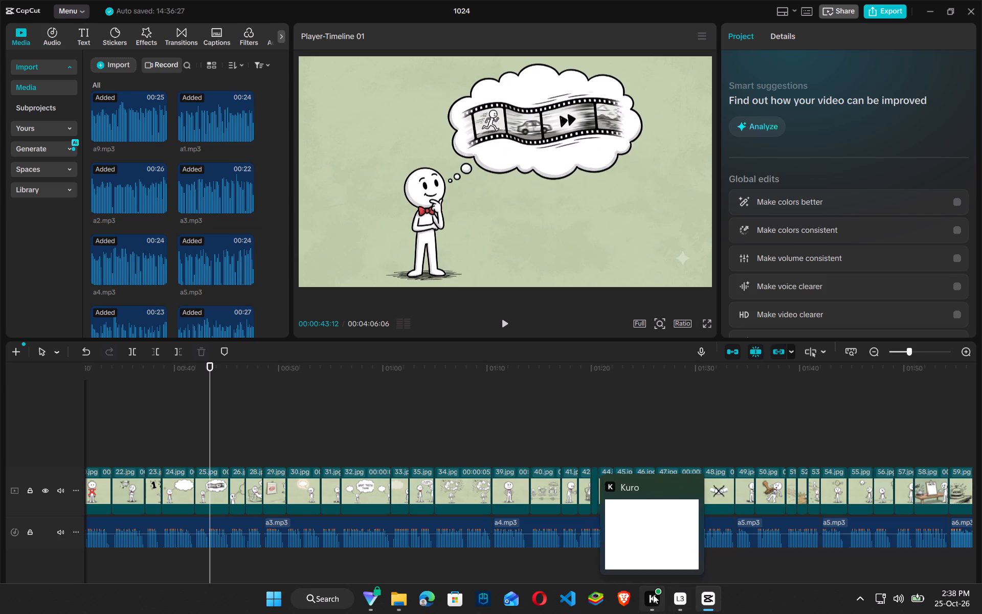
left_click(623, 595)
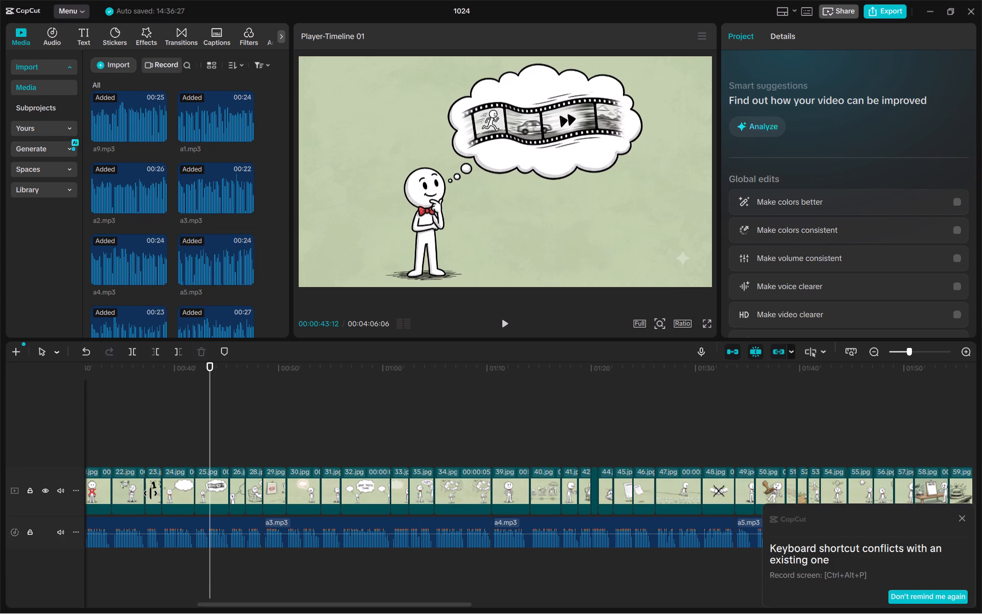
left_click(148, 437)
left_click(148, 437)
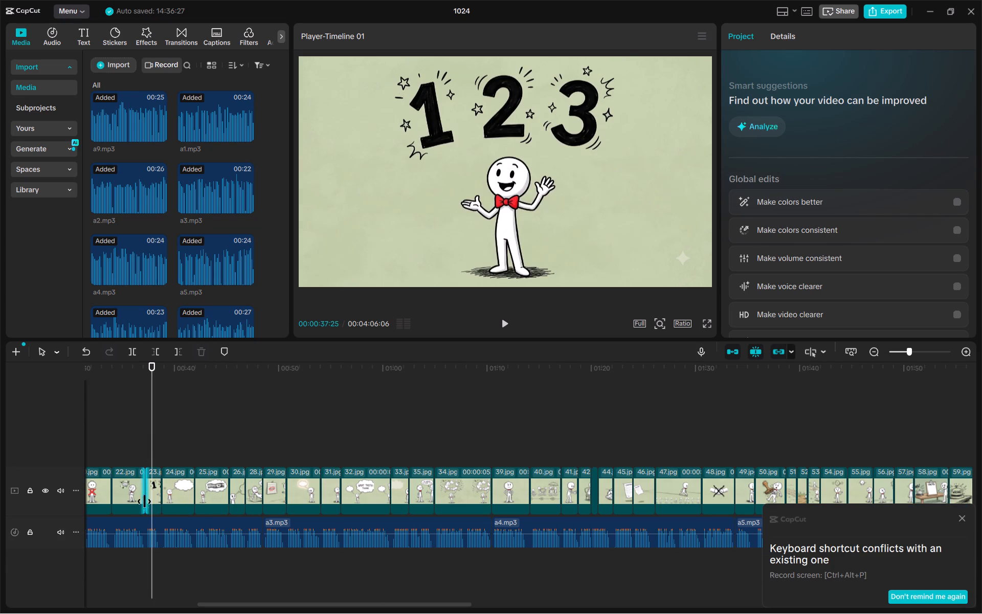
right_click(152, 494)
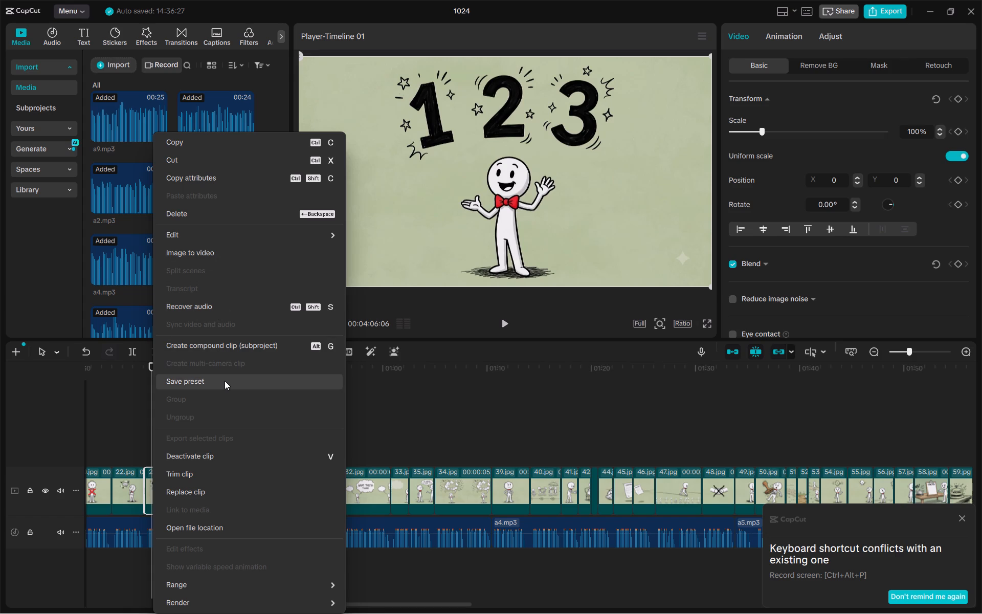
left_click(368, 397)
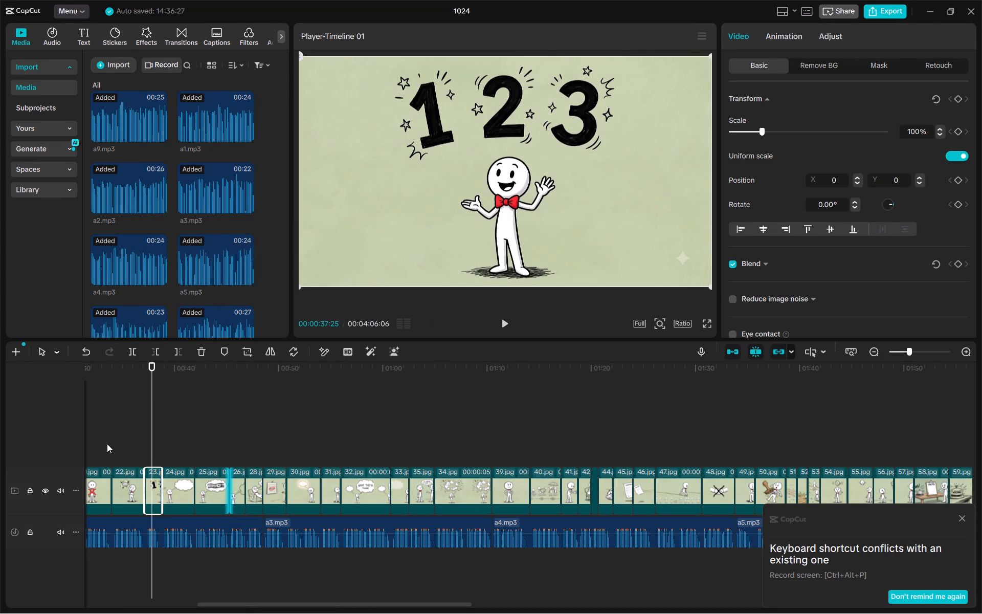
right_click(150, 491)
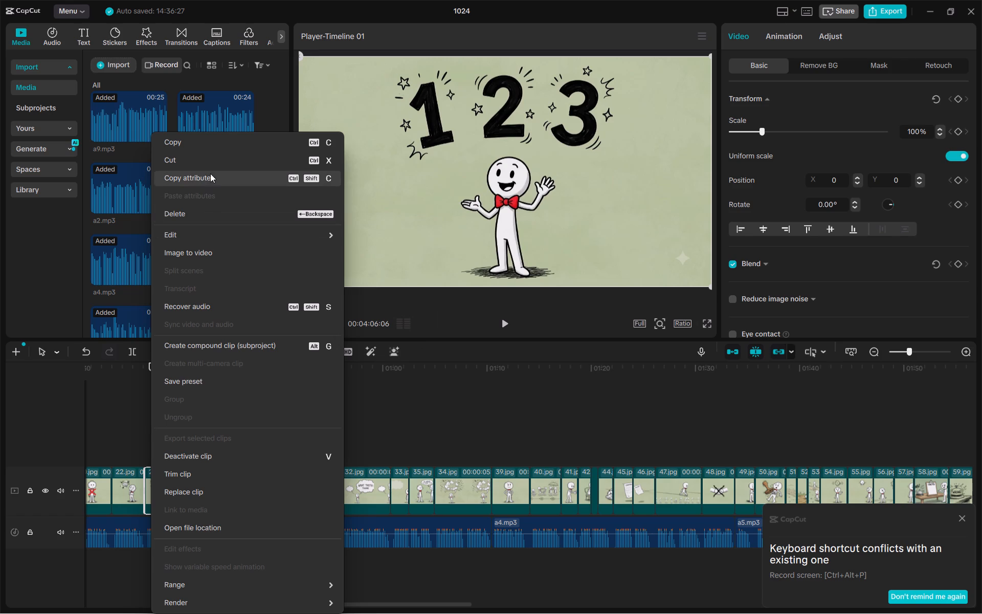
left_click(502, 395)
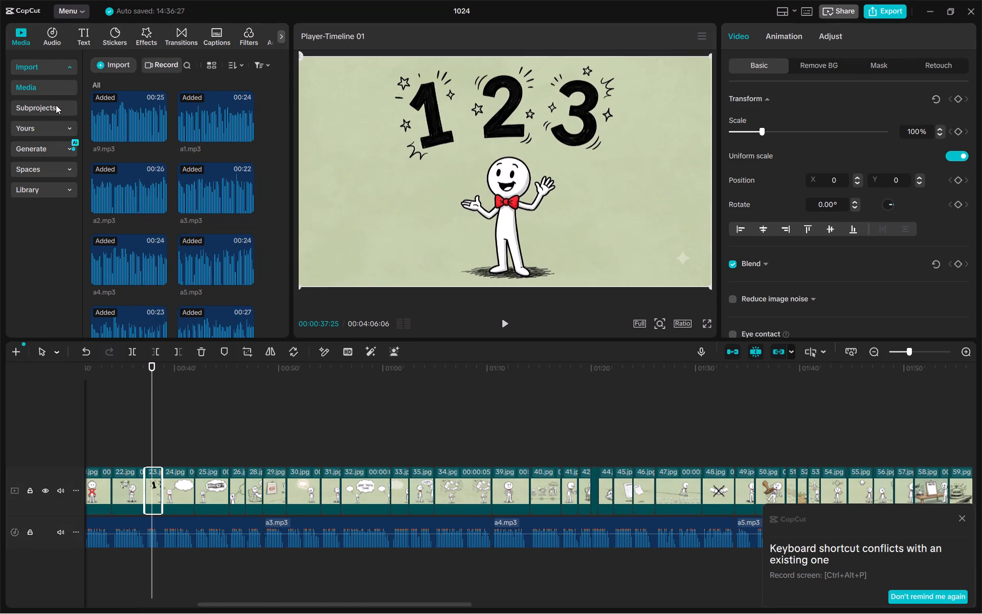
Import the downloaded text-free stickman image from the Downloads folder into the project media.
left_click(110, 65)
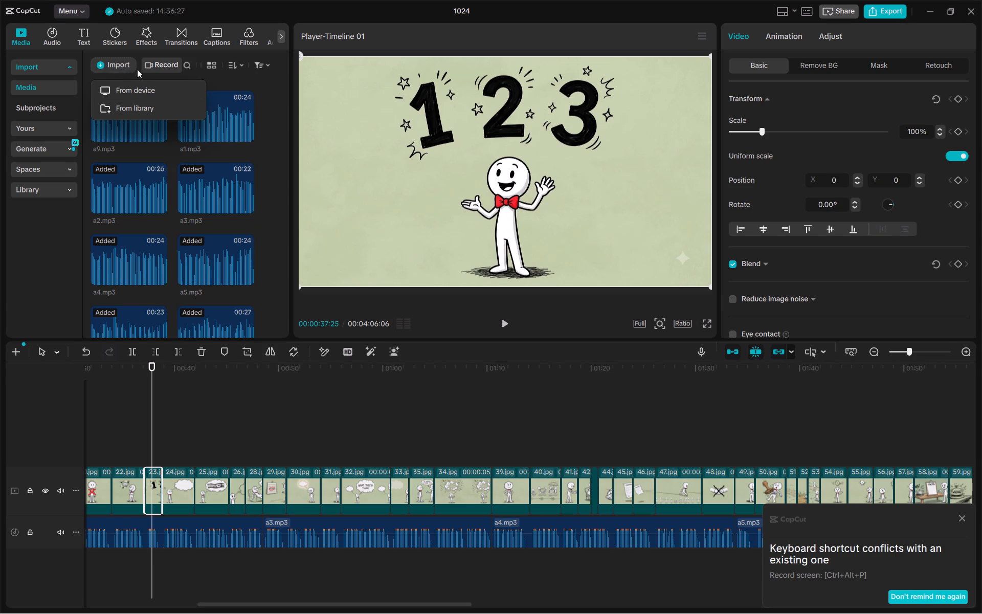
left_click(135, 86)
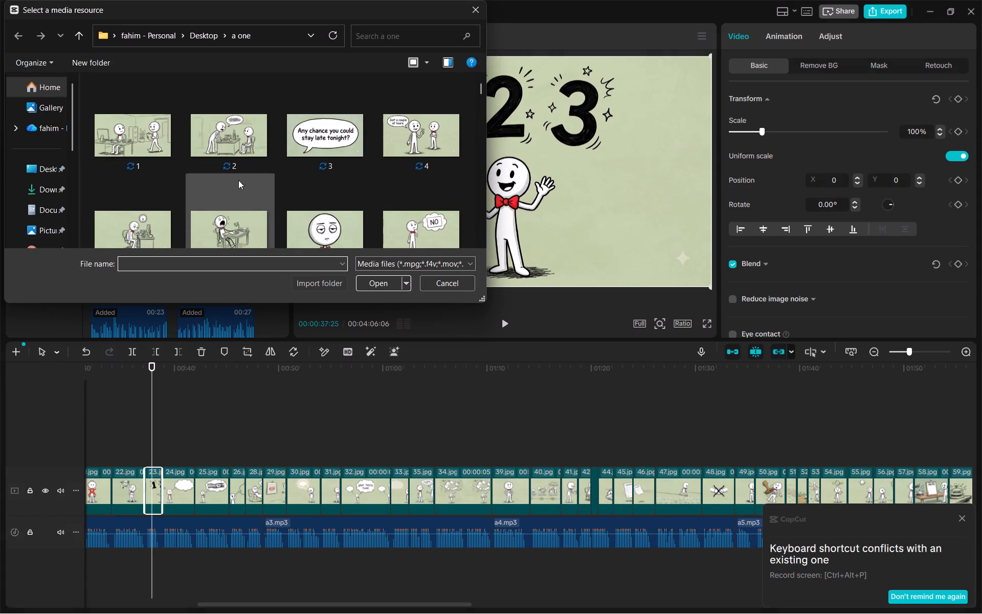
left_click(38, 196)
double_click(188, 108)
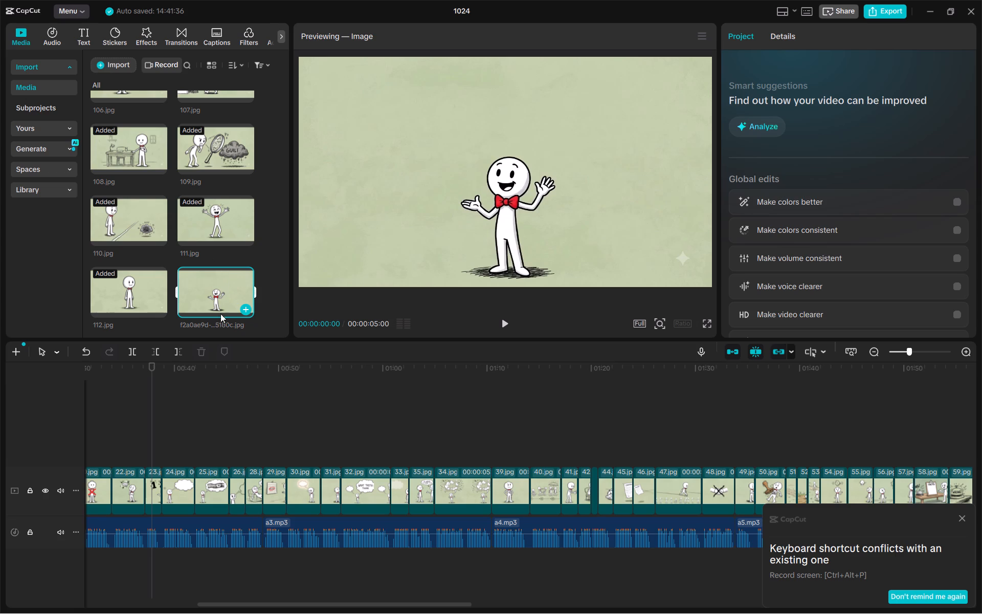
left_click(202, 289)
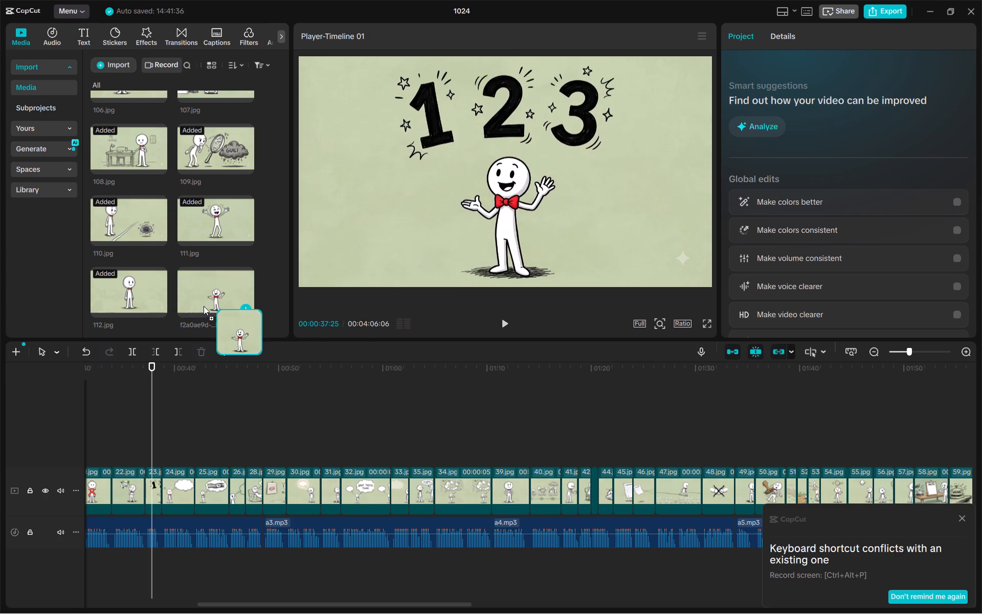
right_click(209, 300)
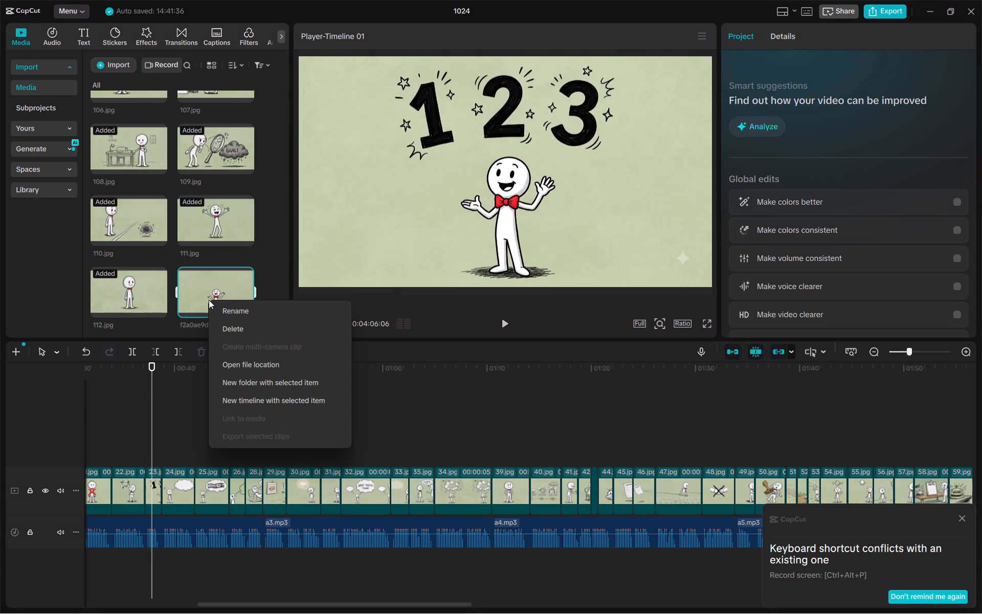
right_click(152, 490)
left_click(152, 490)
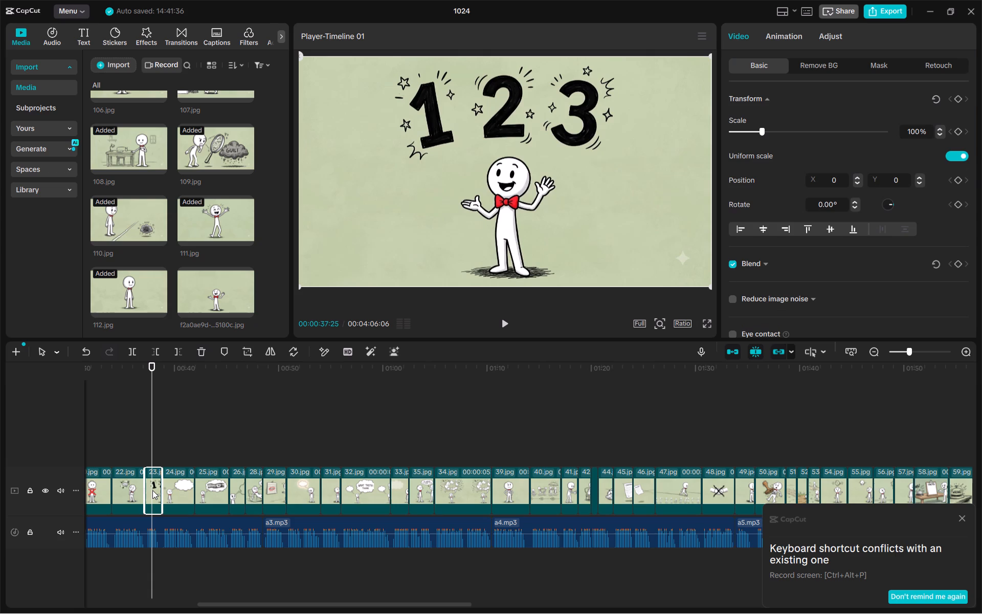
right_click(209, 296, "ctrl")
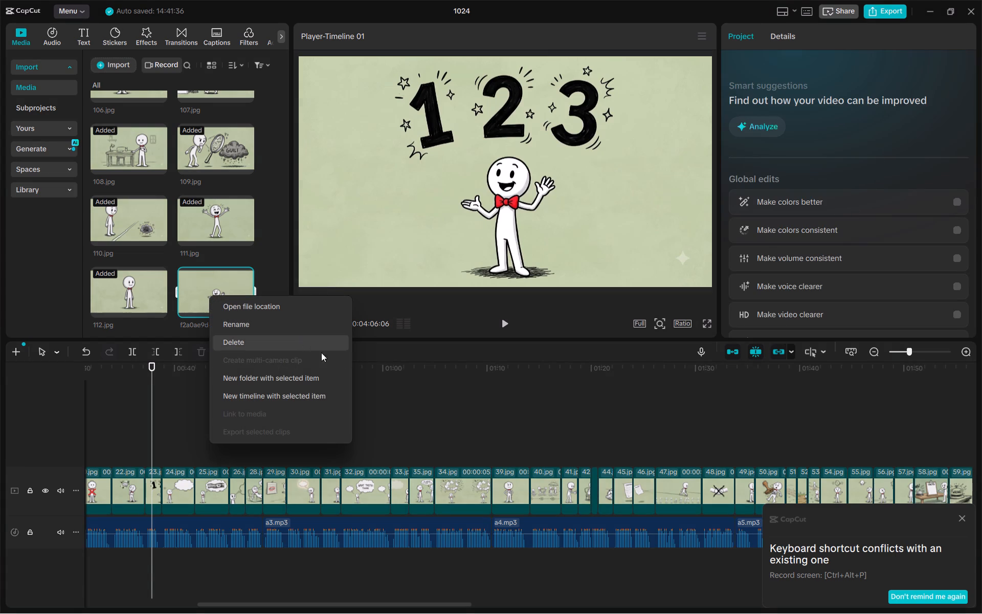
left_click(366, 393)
Place the imported stickman image on a new video track directly above the 23.jpg clip.
left_click_drag(214, 302, 149, 486)
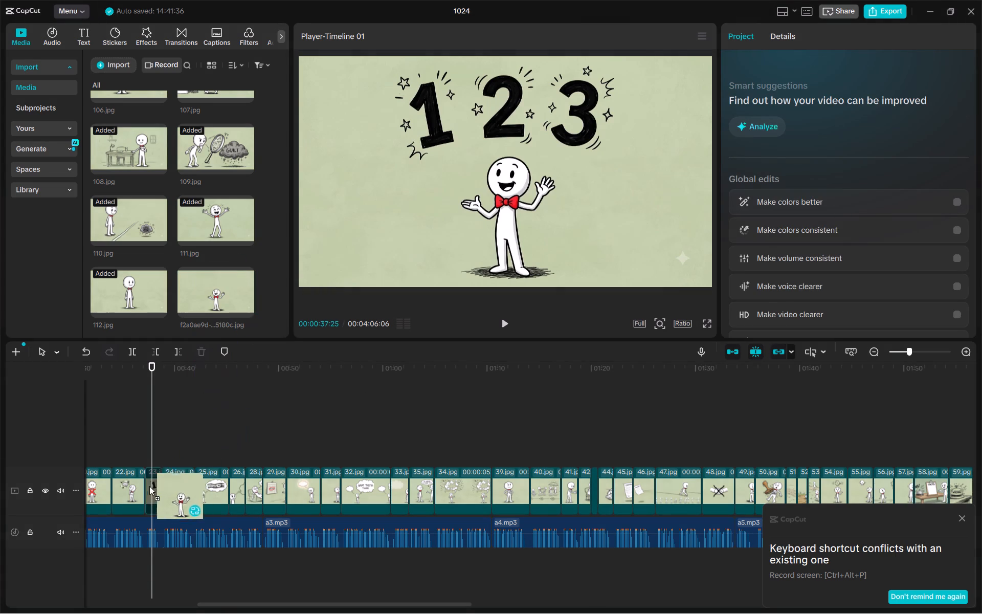
left_click_drag(149, 486, 180, 418)
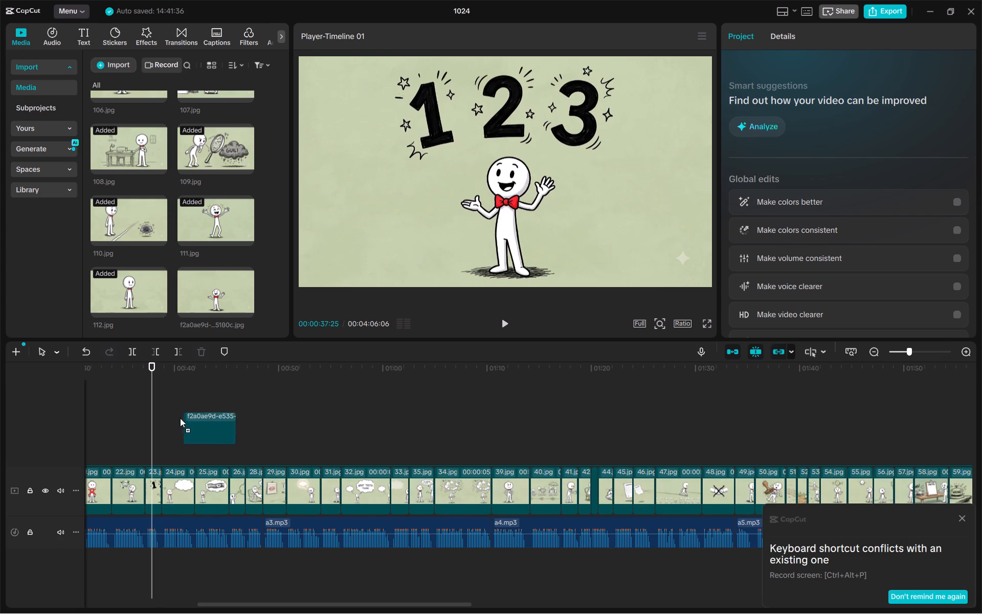
left_click_drag(180, 418, 138, 441)
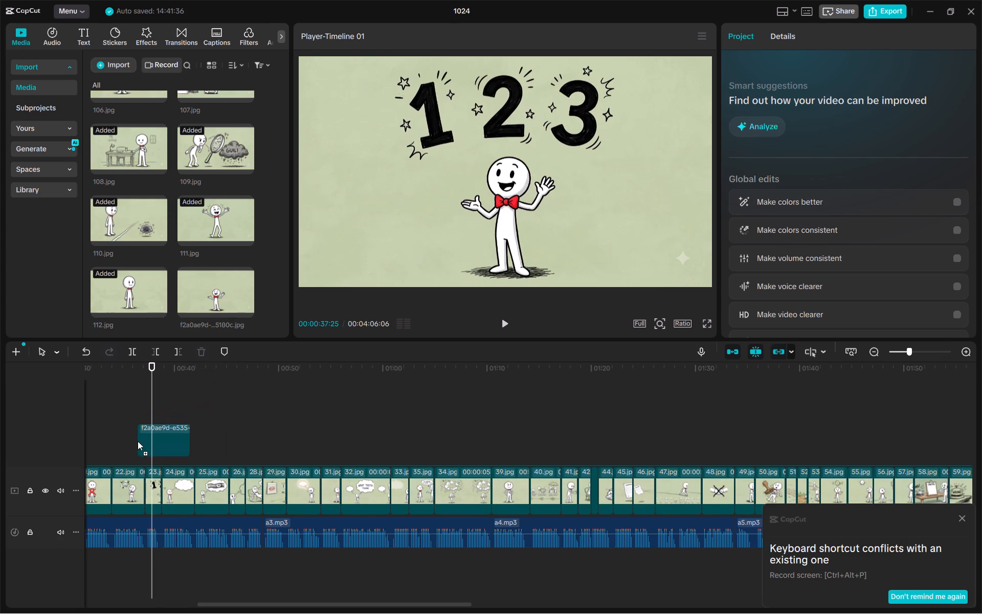
left_click_drag(138, 441, 138, 449)
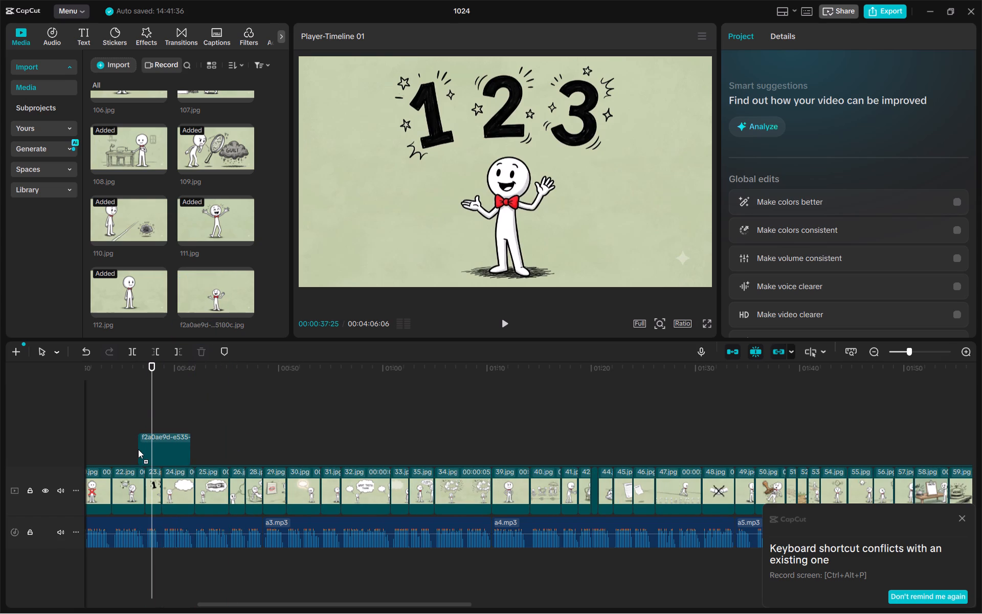
left_click_drag(138, 449, 141, 452)
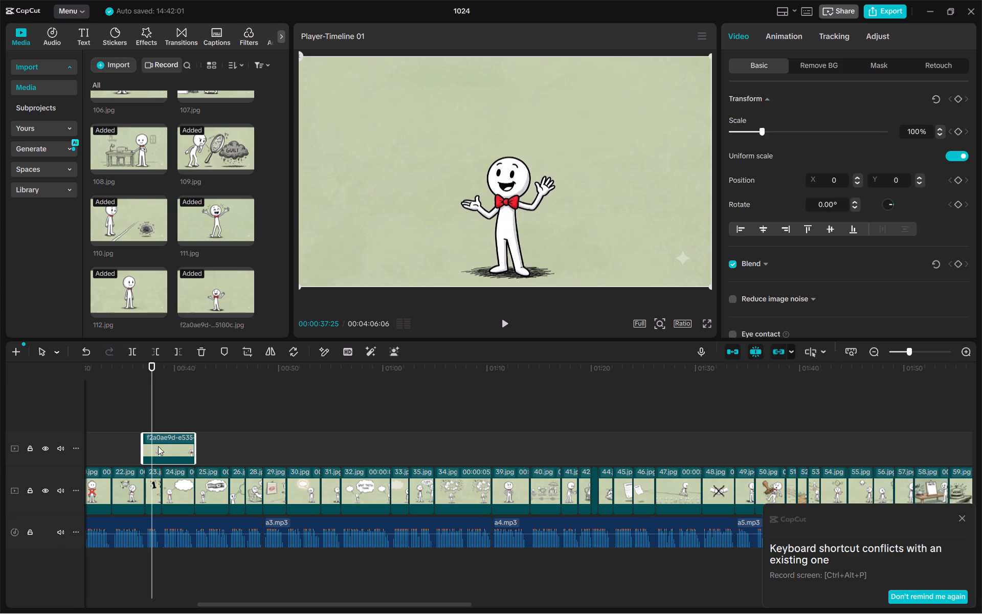
Trim both ends of the overlaid stickman image to match the span of the 23.jpg clip.
left_click(141, 449)
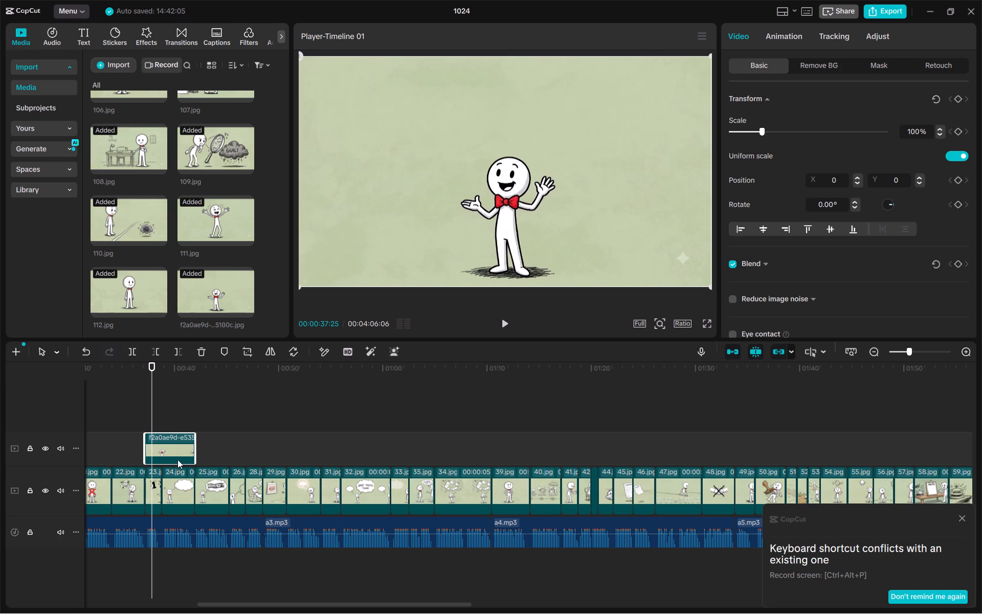
left_click_drag(195, 453, 163, 456)
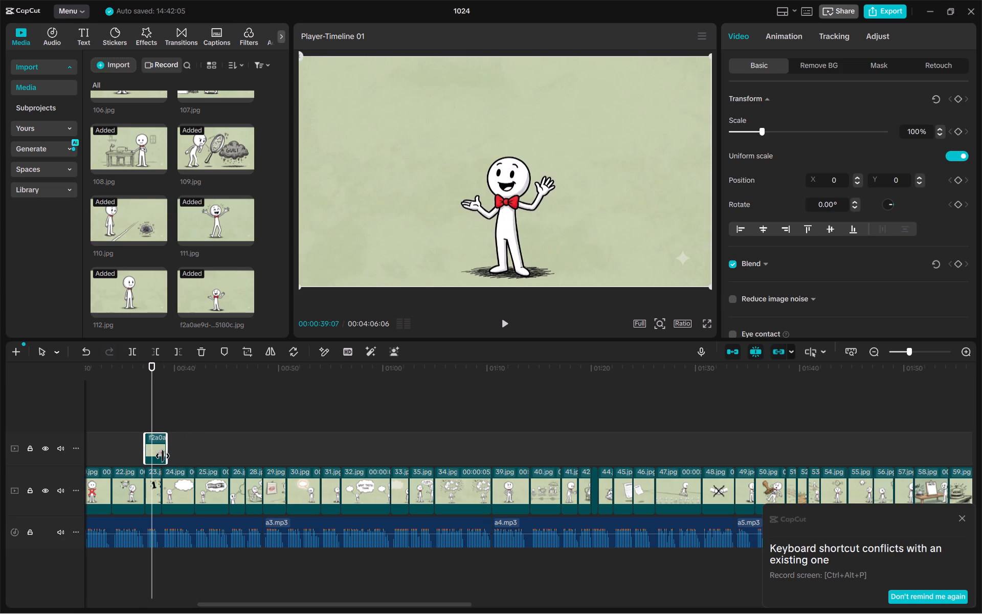
left_click_drag(163, 456, 159, 457)
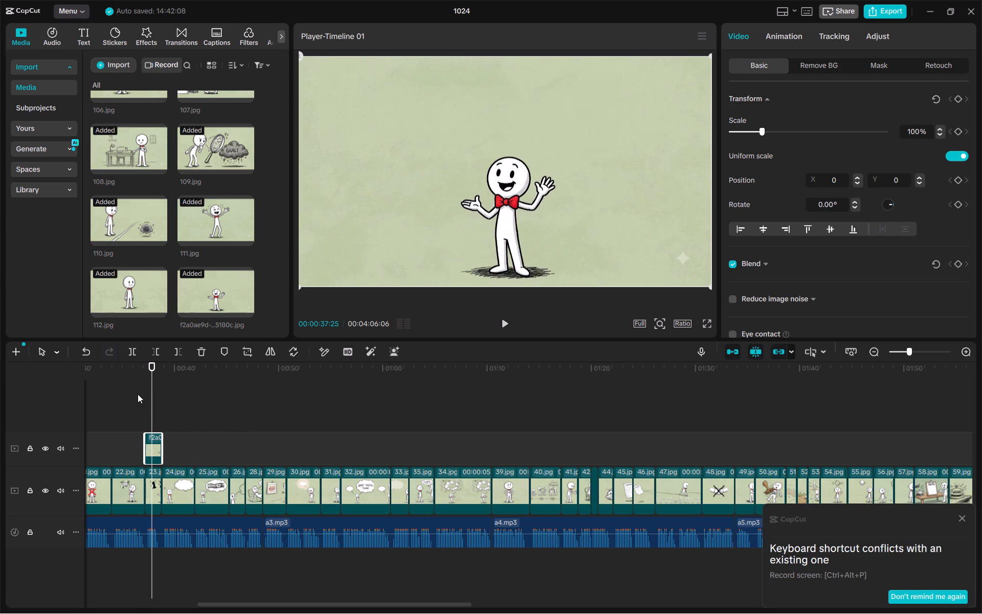
Play the timeline from just before the 23.jpg clip to about 00:00:48 to review the new overlay and following images.
left_click(138, 394)
key("space")
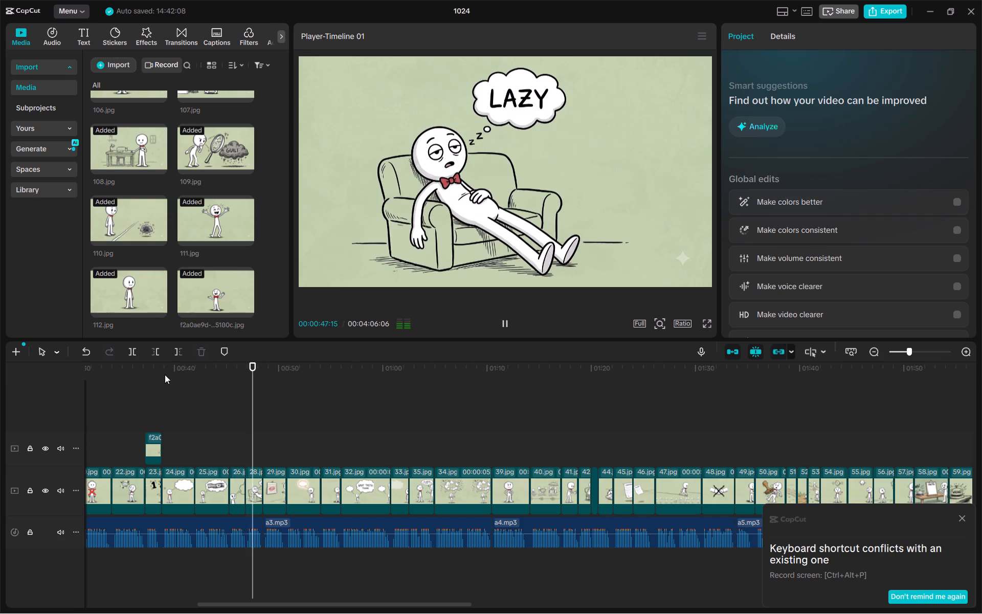
key("space")
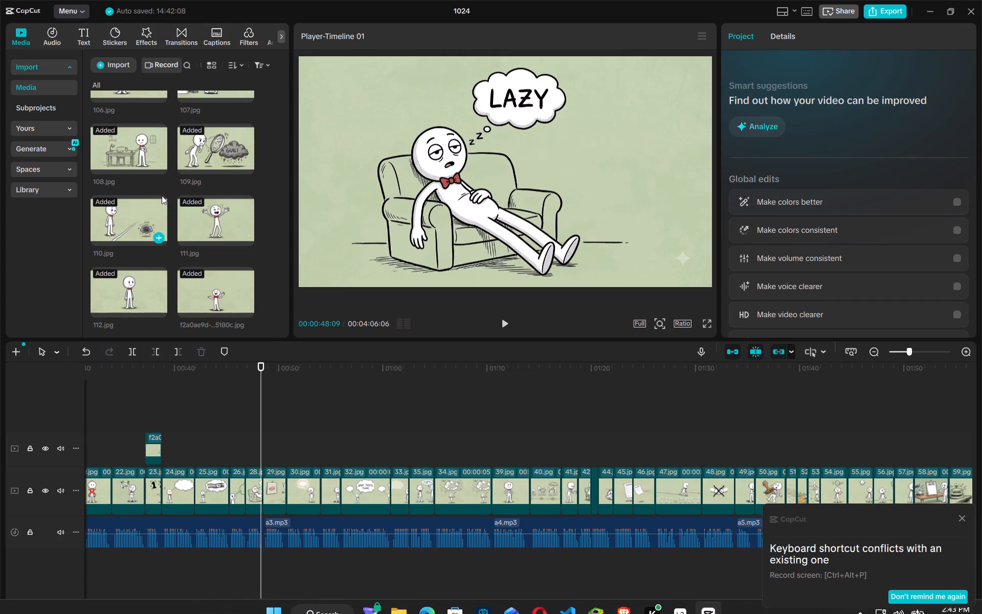
left_click(120, 64)
left_click(140, 94)
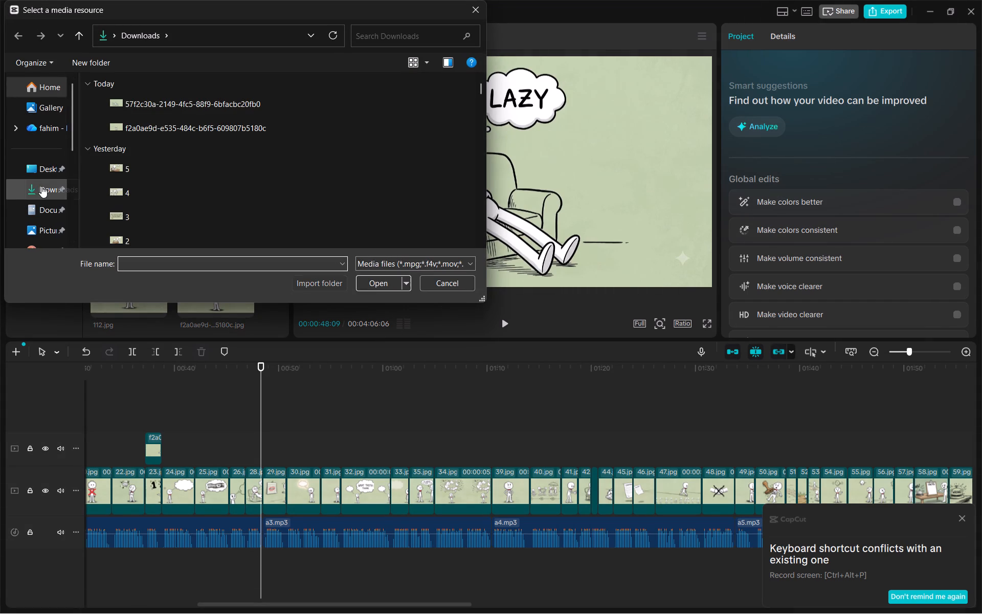
left_click(41, 188)
double_click(165, 104)
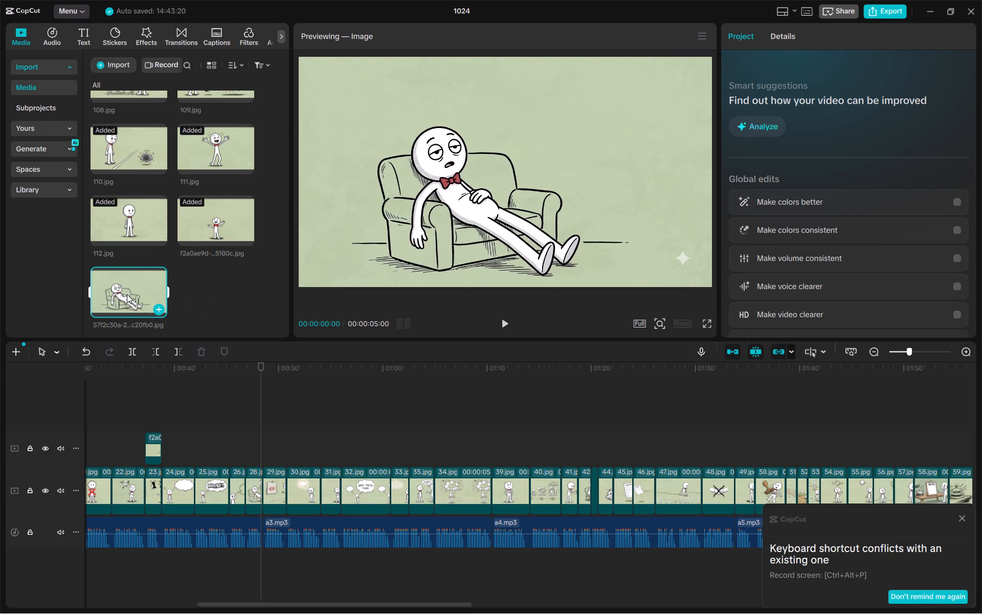
Place the couch image on the overlay track above the 28.jpg clip and trim its end to match that clip's span.
left_click_drag(127, 294, 246, 446)
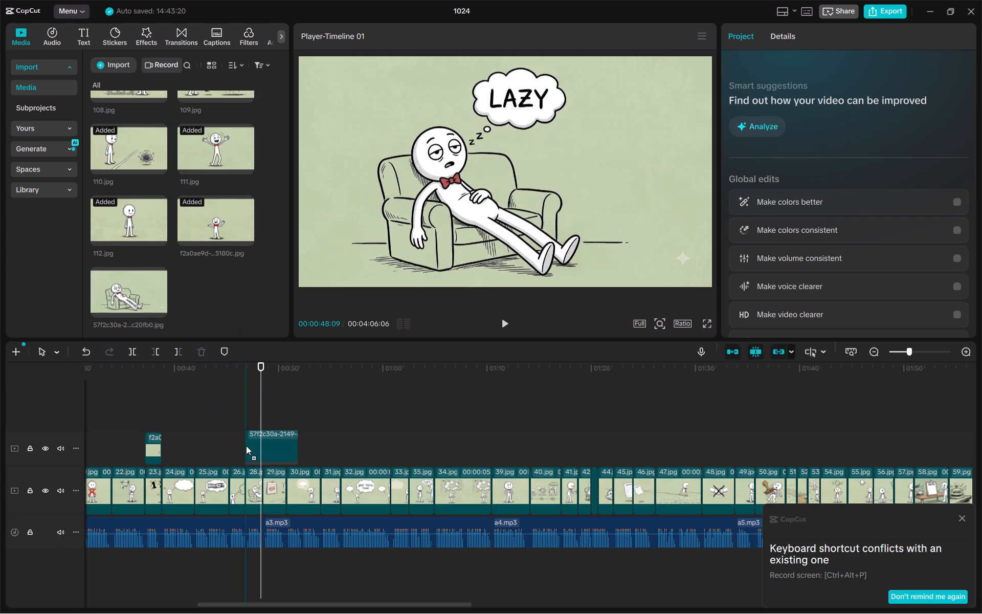
left_click_drag(246, 446, 244, 445)
left_click_drag(298, 447, 265, 452)
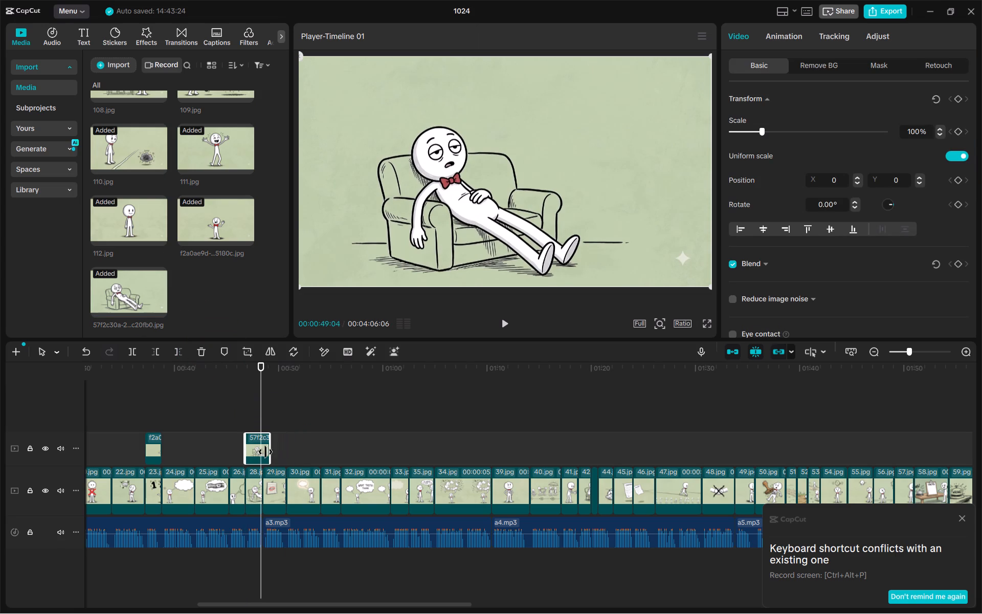
left_click_drag(265, 452, 262, 453)
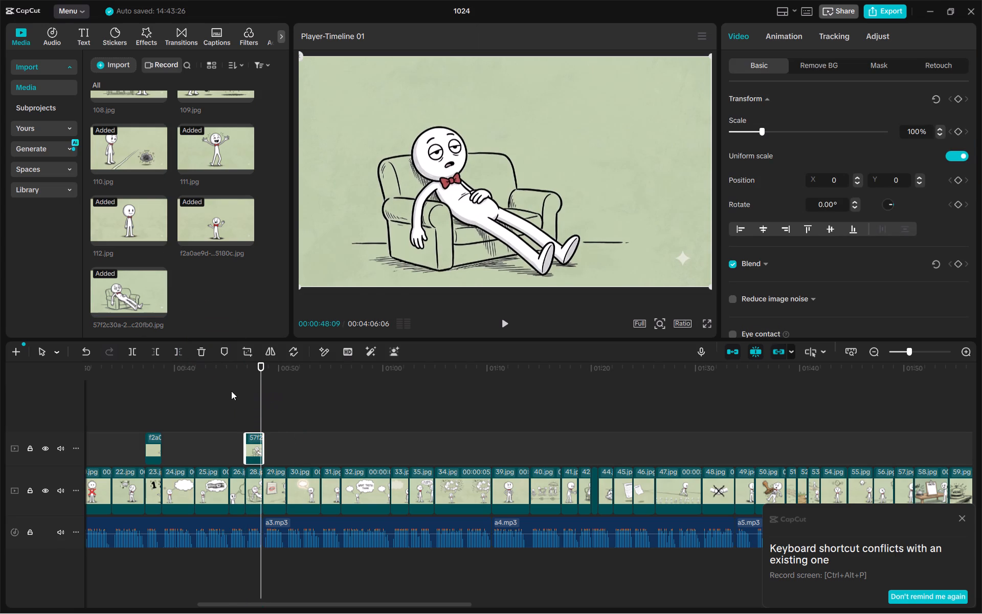
Play the timeline from just before the new couch overlay to about 00:01:09 to review the images against the narration.
left_click(231, 391)
key("space")
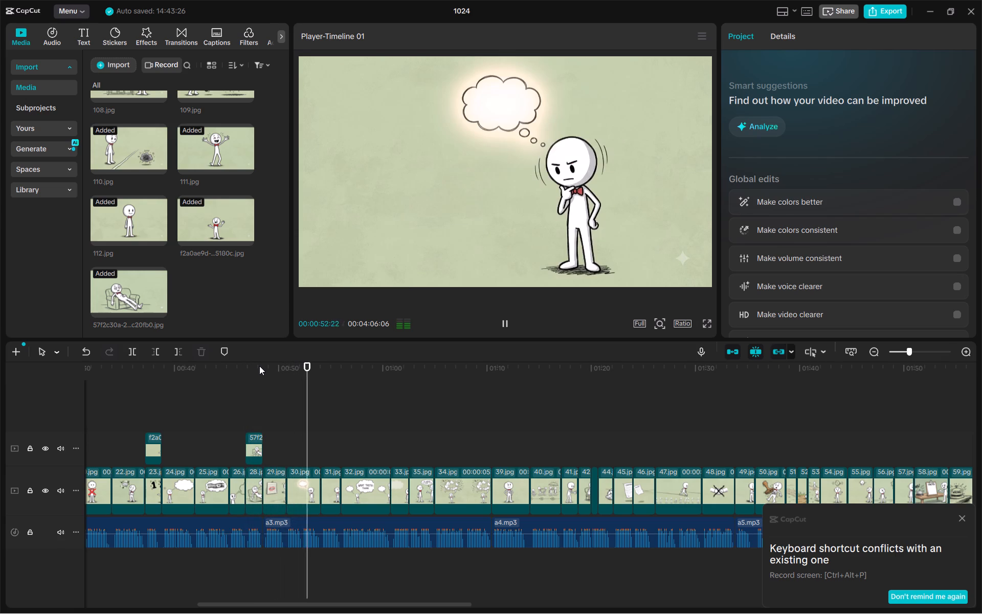
key("space")
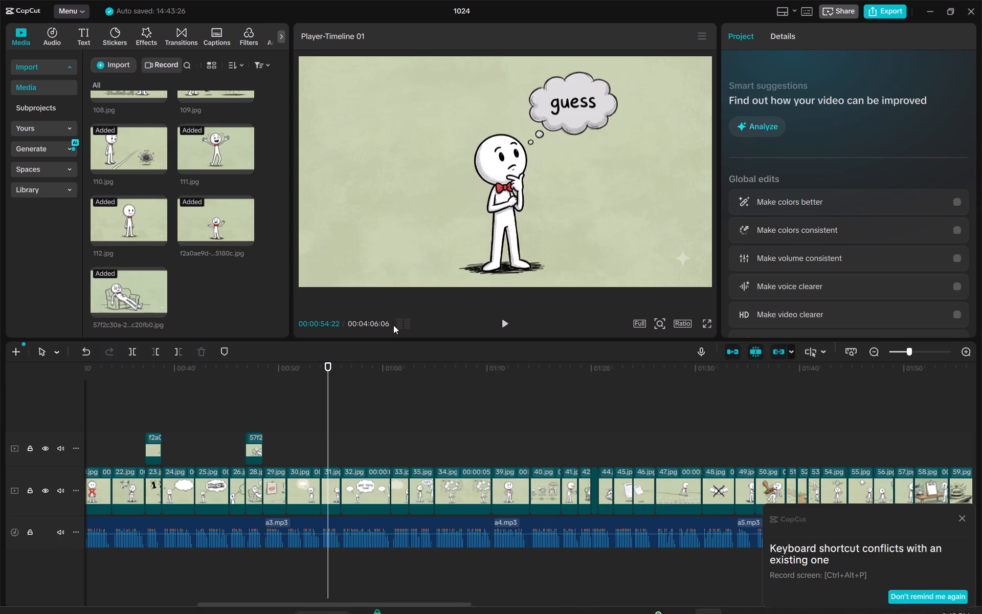
key("space")
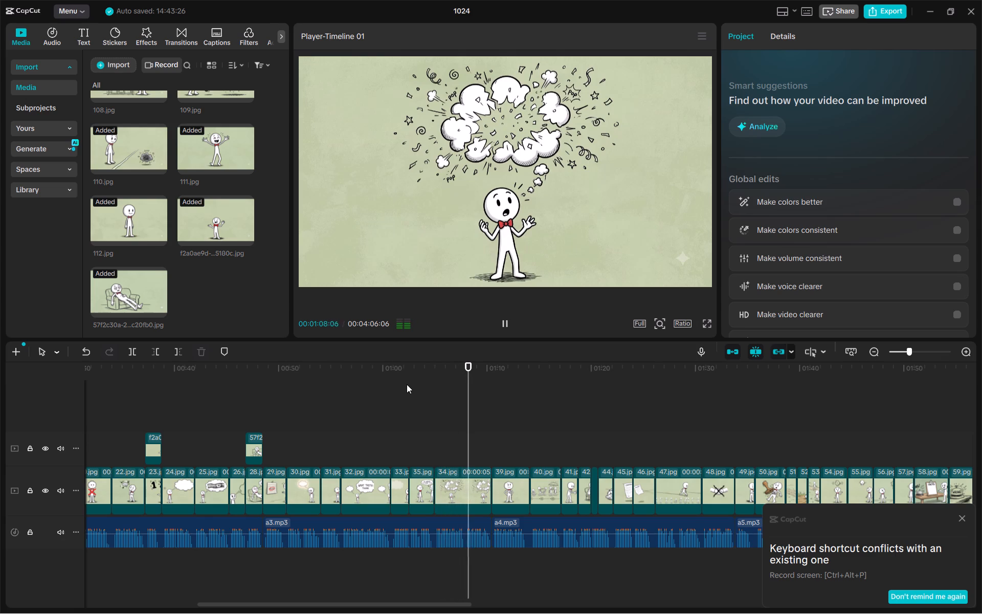
key("space")
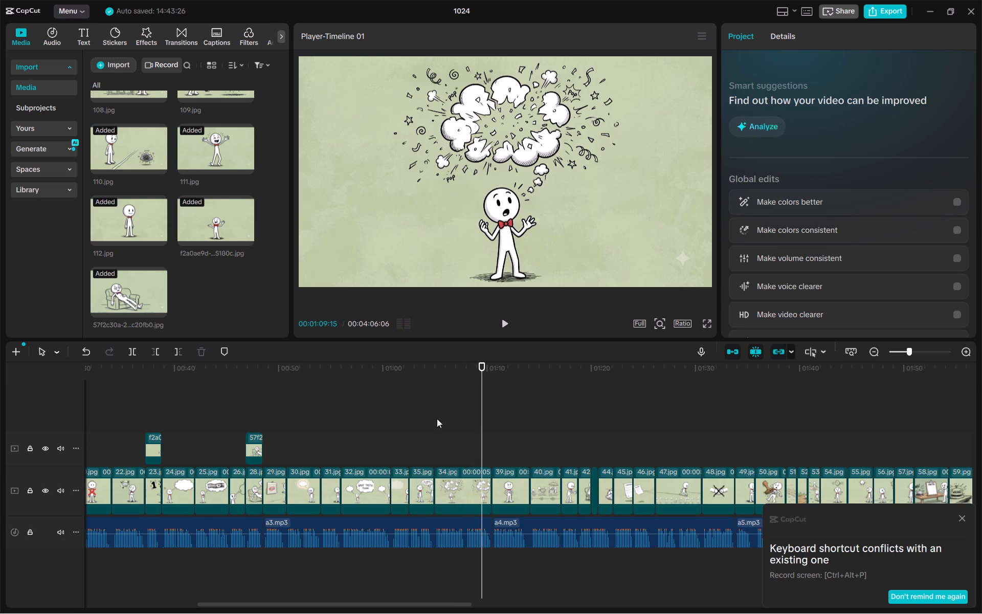
Replay the timeline from the start of the 32.jpg clip to the 35.jpg clip at about 00:01:02.
left_click(437, 419)
left_click_drag(431, 424, 417, 427)
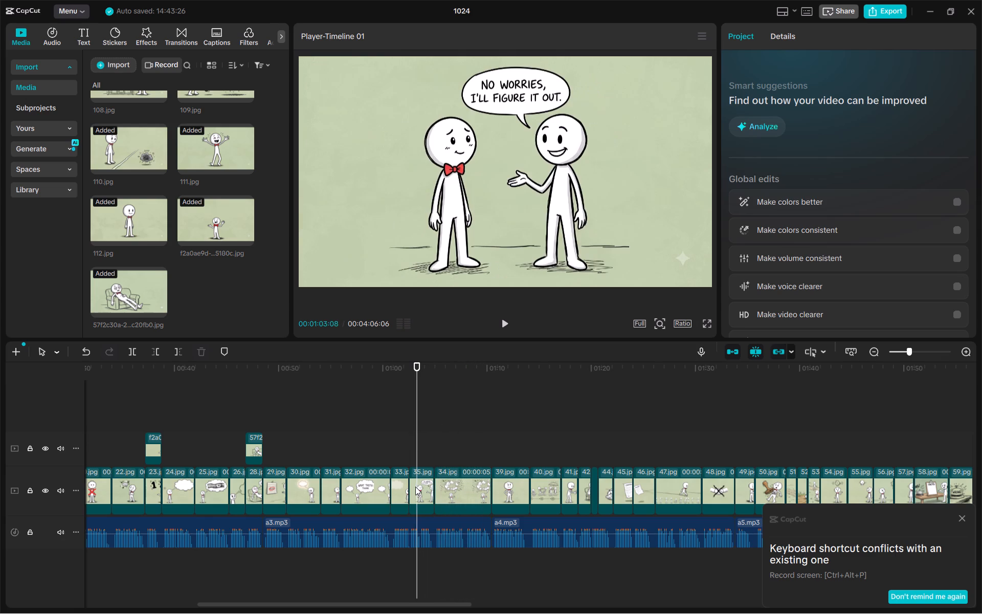
left_click(363, 427)
left_click(341, 437)
key("space")
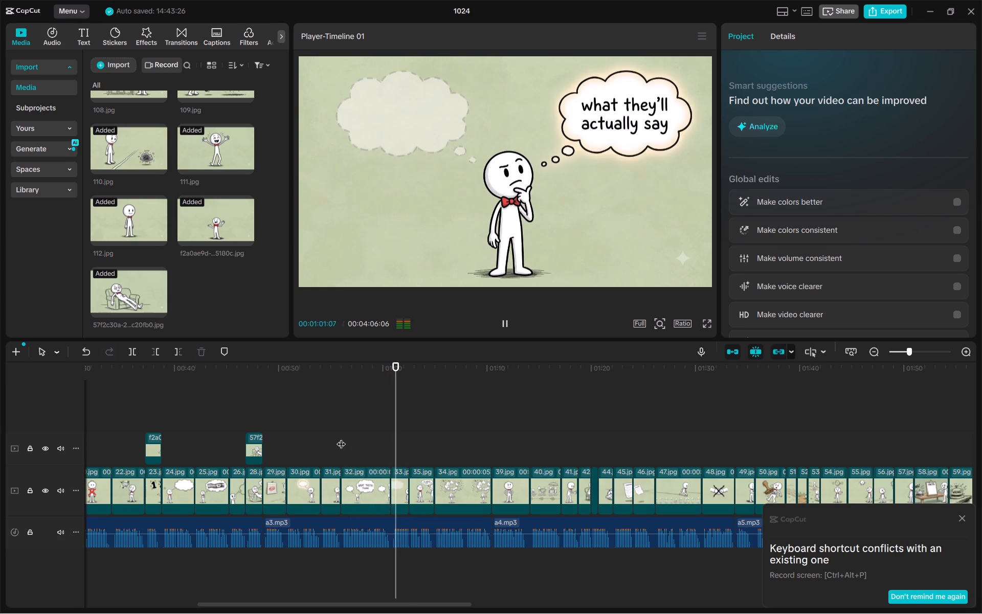
key("space")
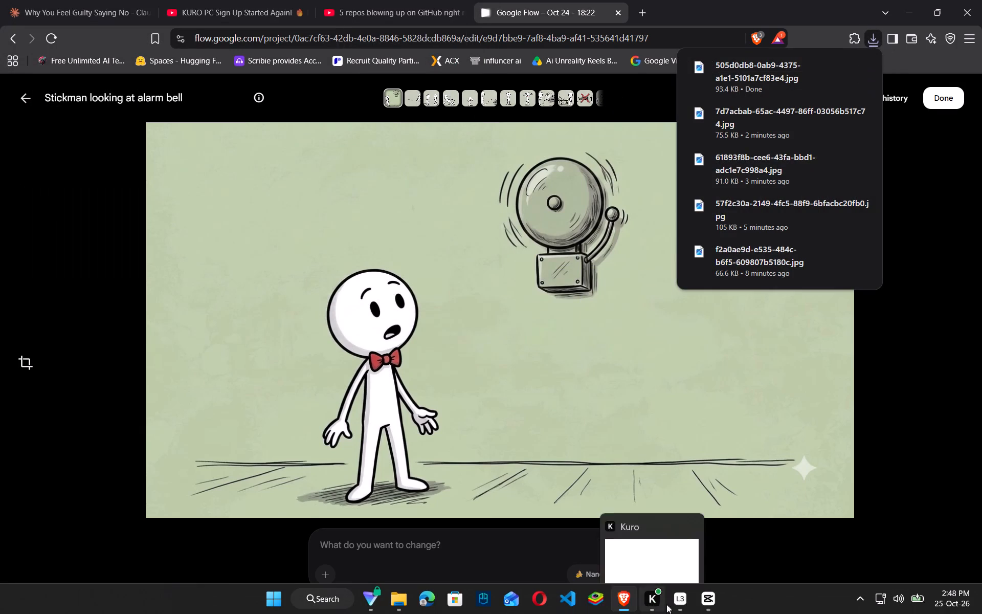
Switch to CapCut and import the edited alarm bell picture, 505d0db8-0ab9-4375-a1e1-5101a7cf83e4, from the Downloads folder.
left_click(703, 601)
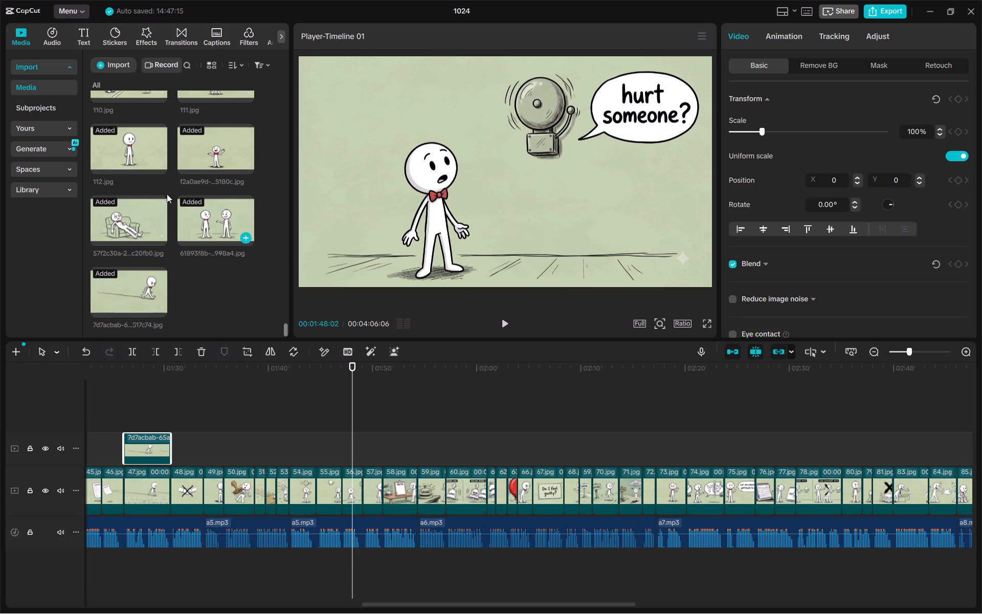
left_click(111, 67)
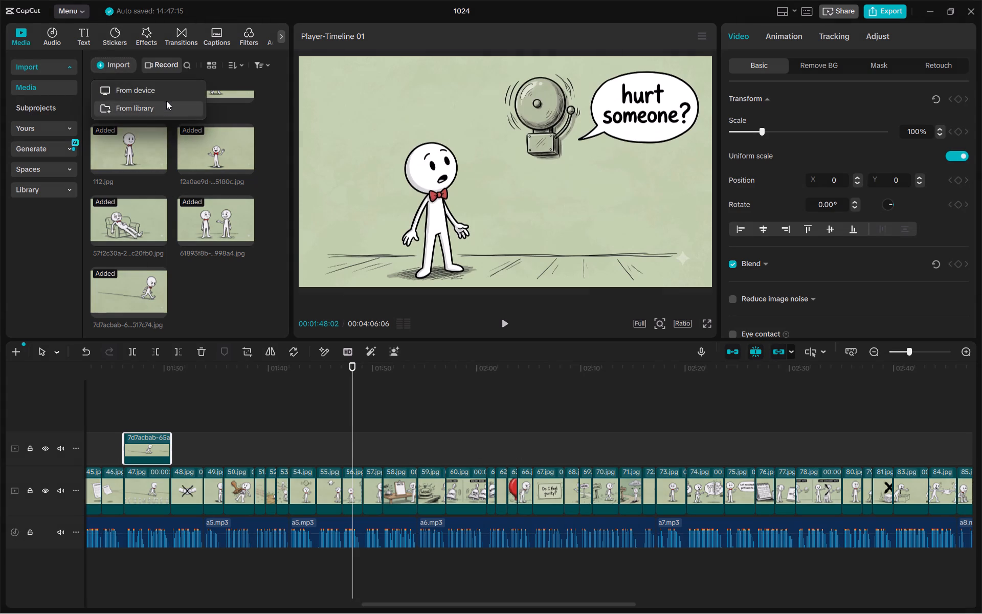
left_click(166, 94)
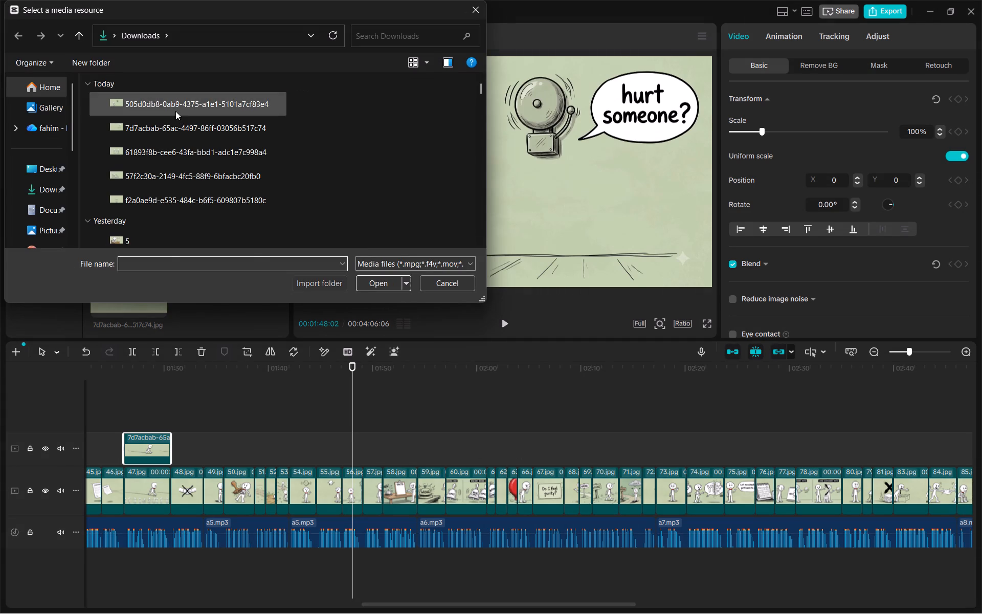
double_click(175, 108)
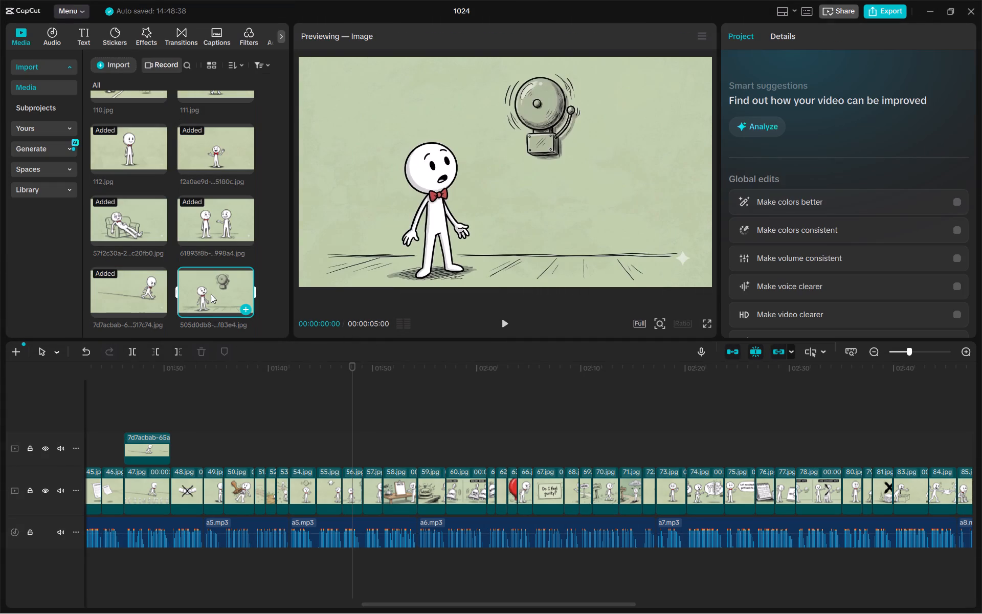
Place the imported alarm bell picture on the overlay track, starting at the beginning of the 56.jpg clip.
left_click_drag(211, 294, 329, 416)
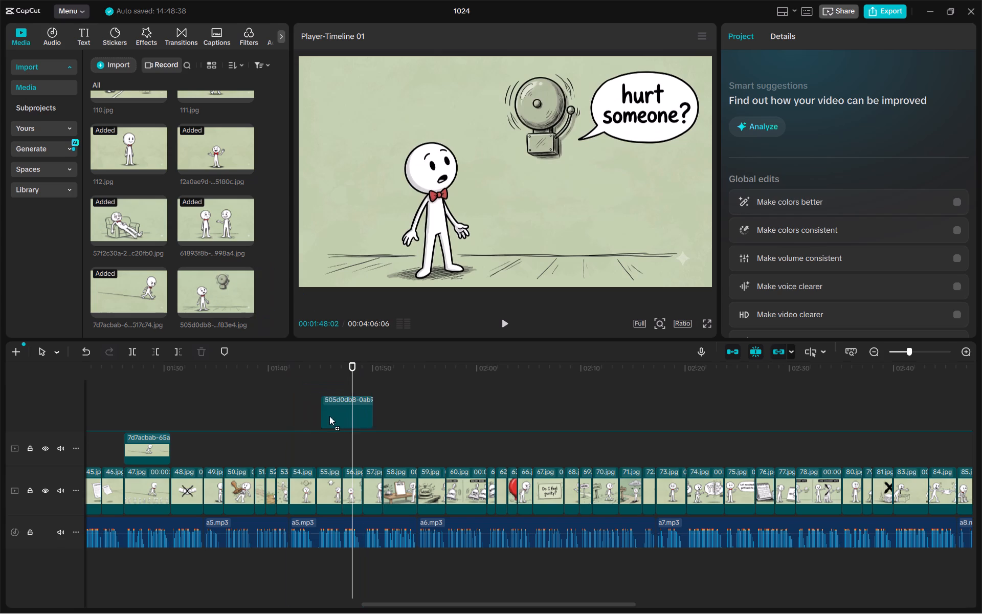
left_click_drag(329, 416, 340, 433)
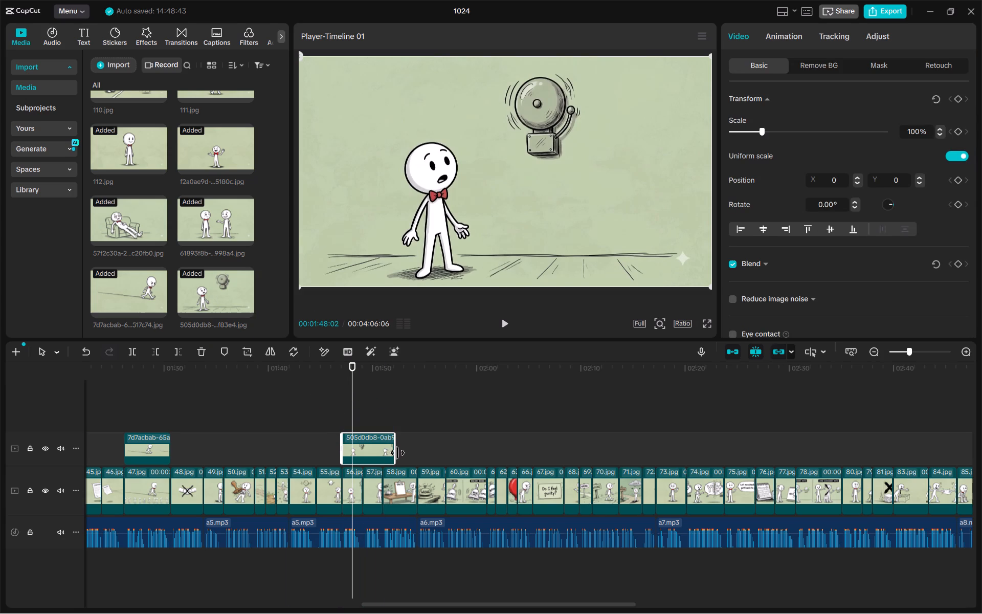
Scrub back and forth through the timeline between the 47.jpg and 60.jpg clips to review the pictures around the alarm bell overlay.
left_click(362, 402)
left_click_drag(362, 402, 330, 405)
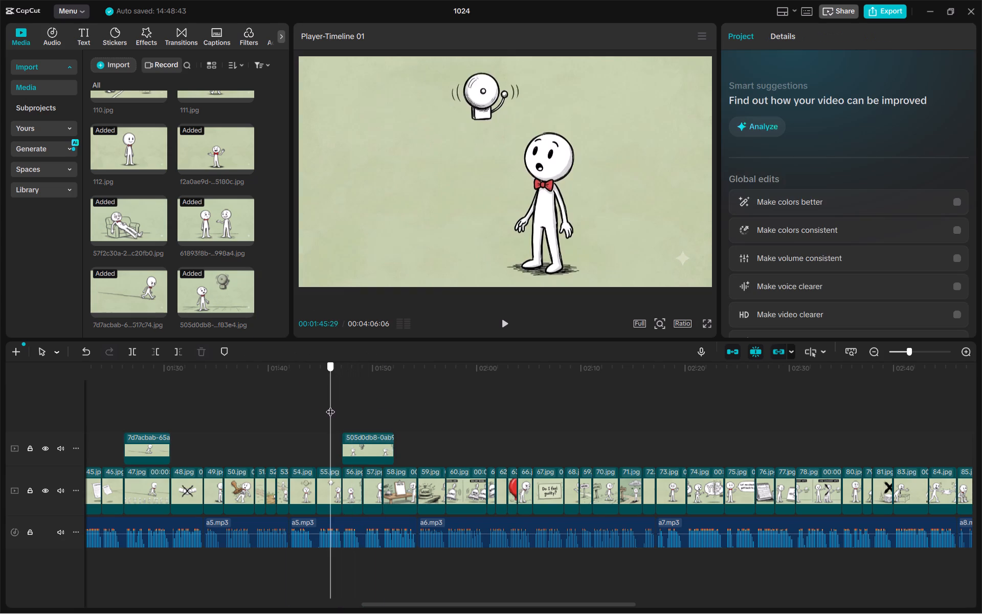
left_click_drag(330, 405, 395, 414)
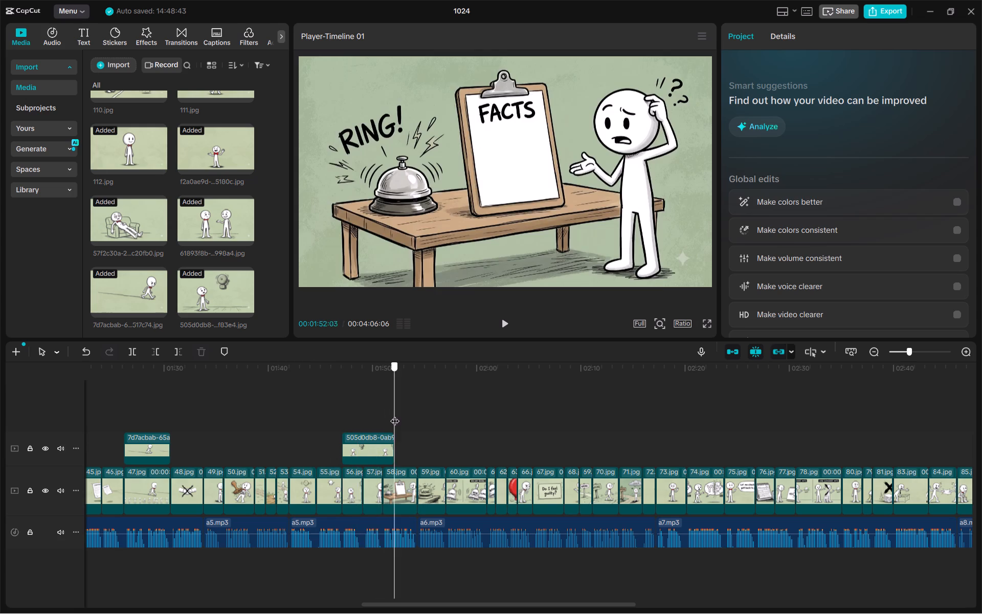
left_click_drag(395, 414, 244, 422)
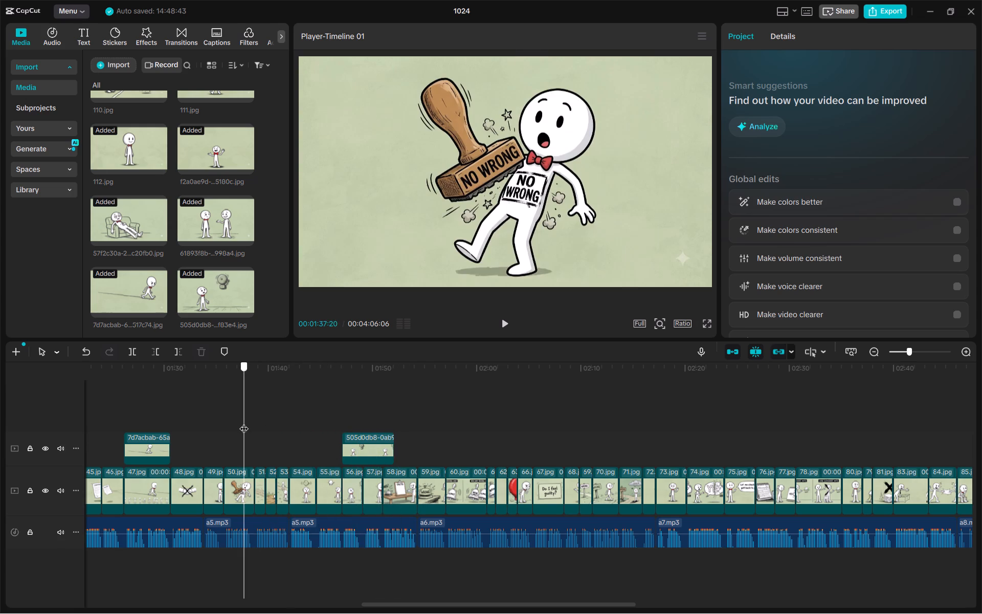
left_click_drag(244, 422, 308, 435)
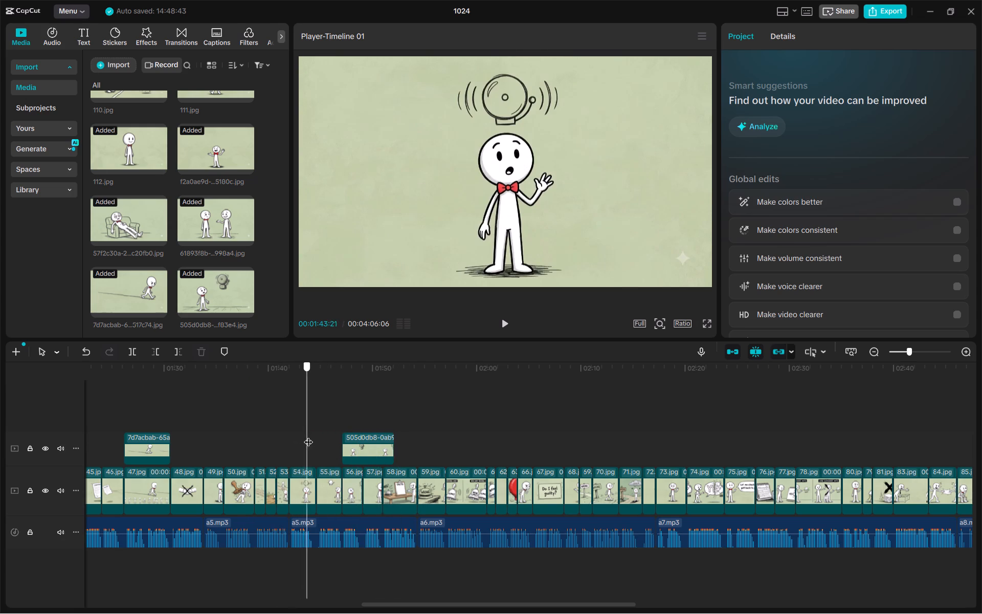
left_click_drag(308, 435, 338, 437)
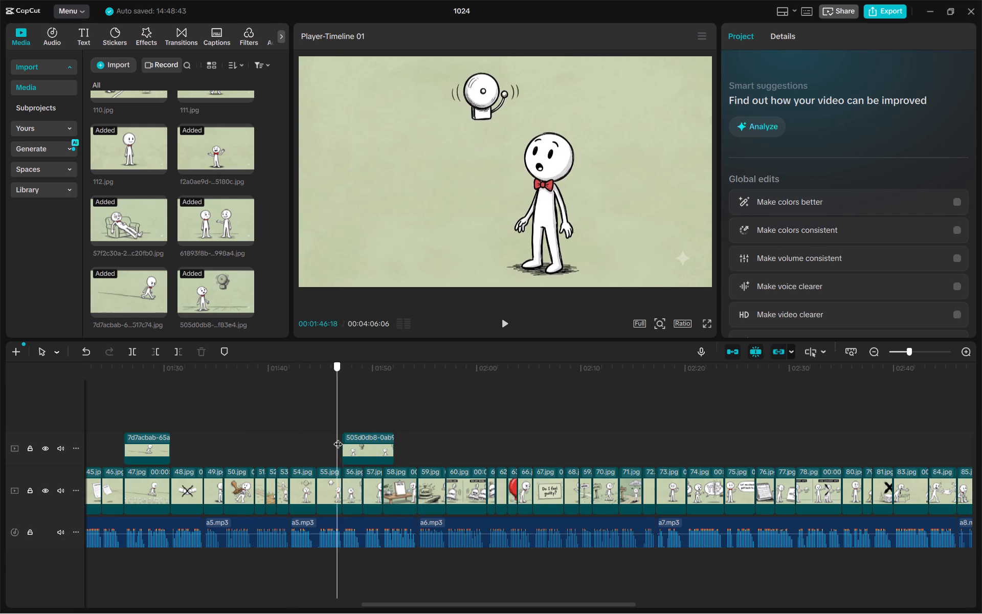
left_click_drag(338, 437, 395, 451)
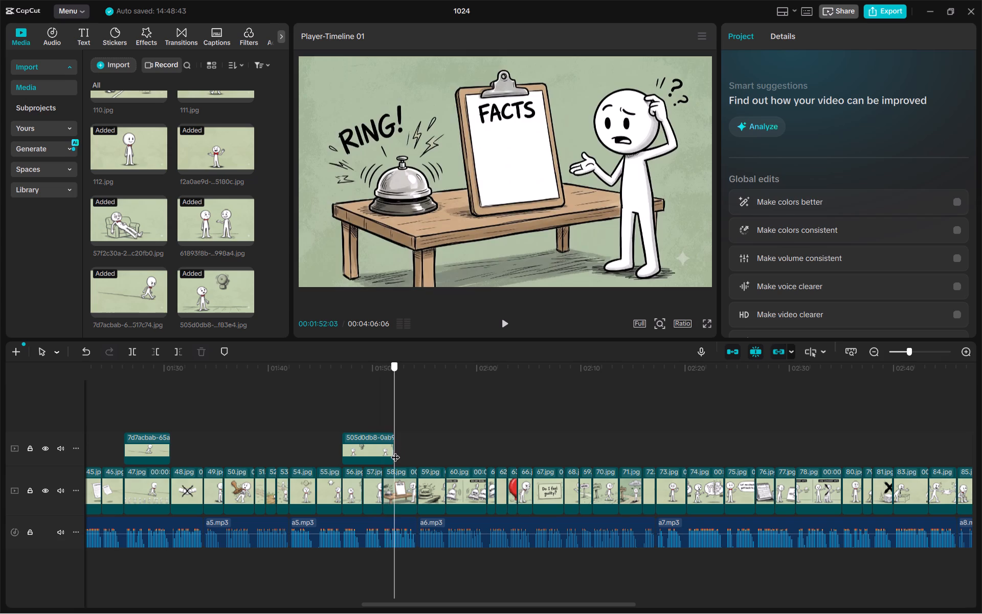
left_click_drag(395, 451, 466, 446)
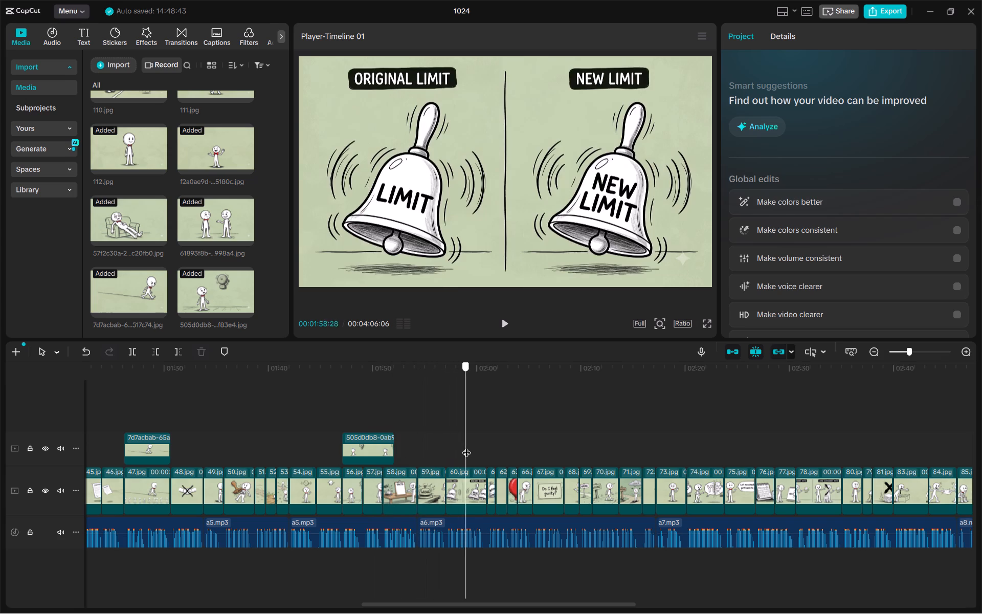
left_click_drag(466, 446, 147, 433)
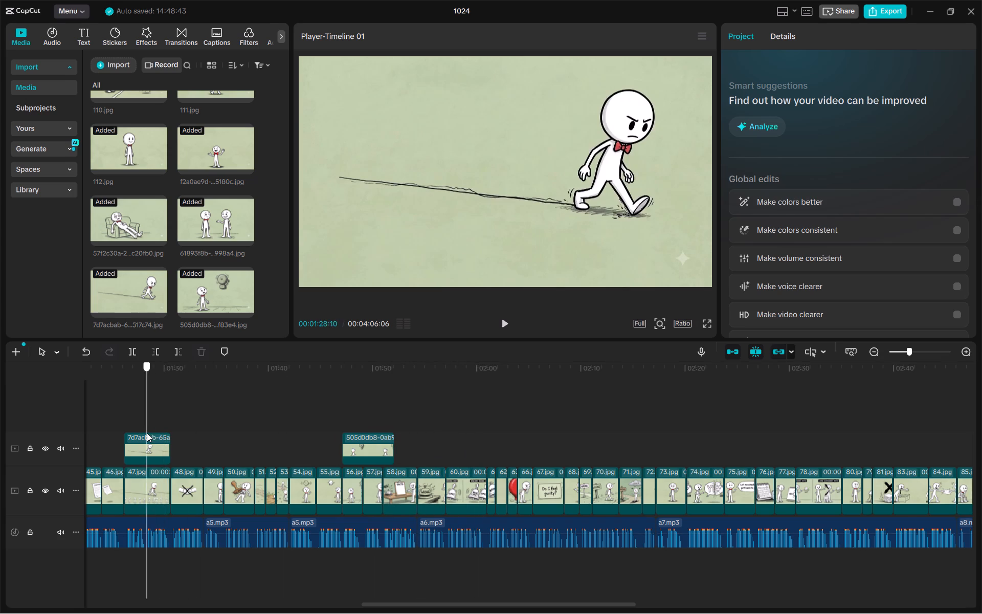
left_click_drag(147, 433, 263, 413)
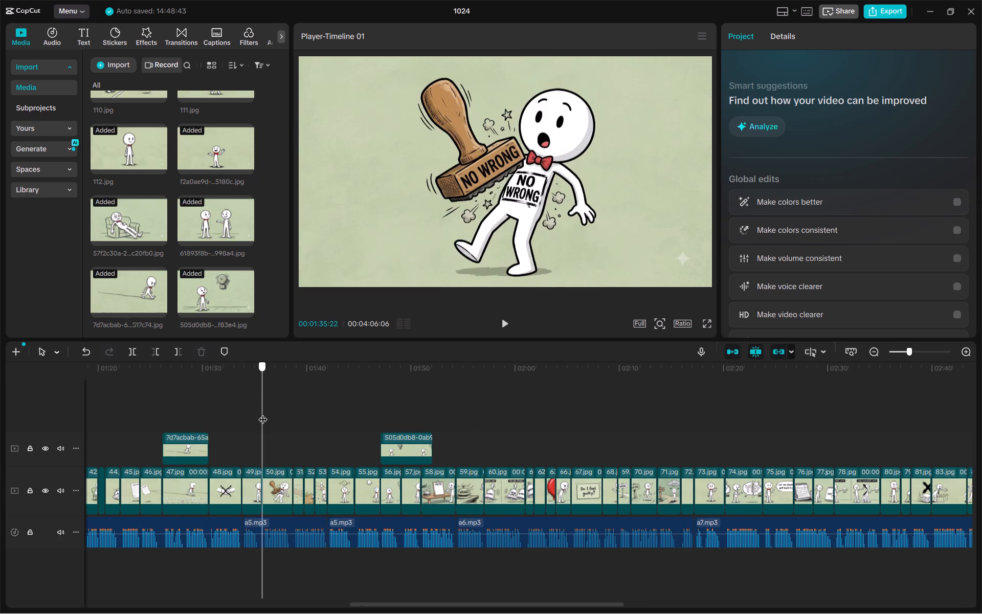
left_click_drag(263, 413, 310, 421)
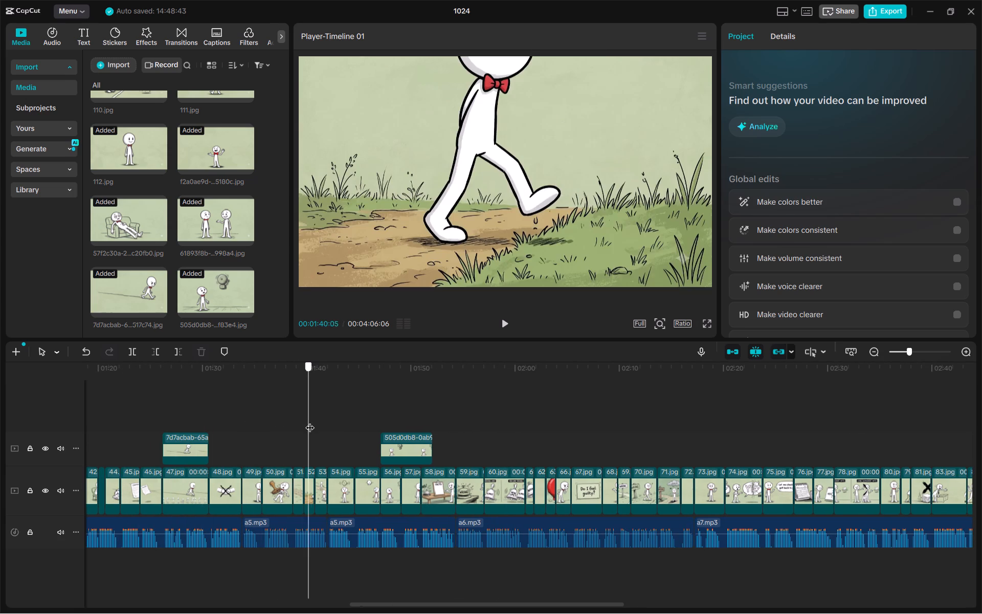
left_click_drag(310, 421, 335, 430)
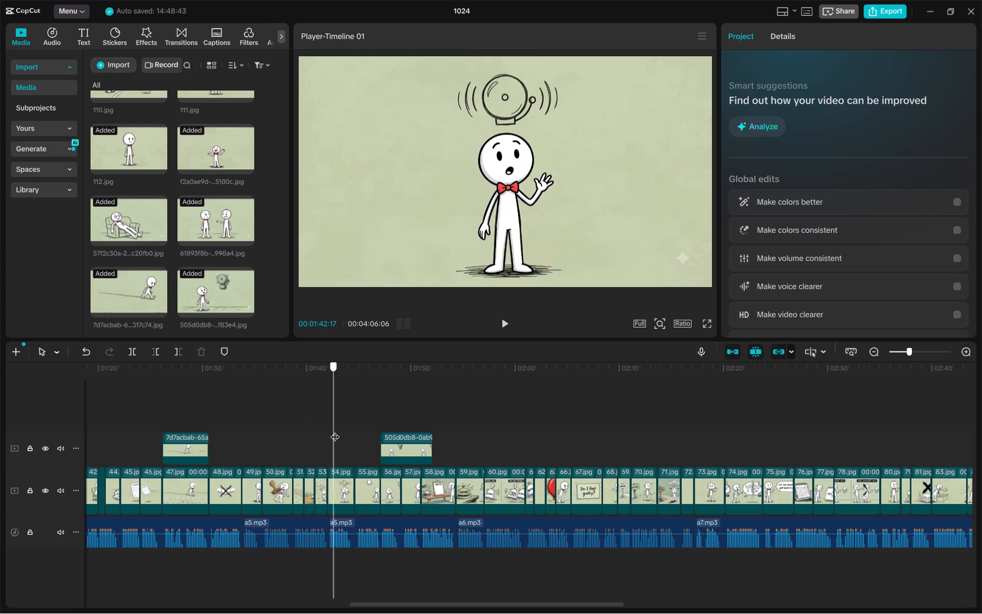
left_click_drag(335, 430, 362, 436)
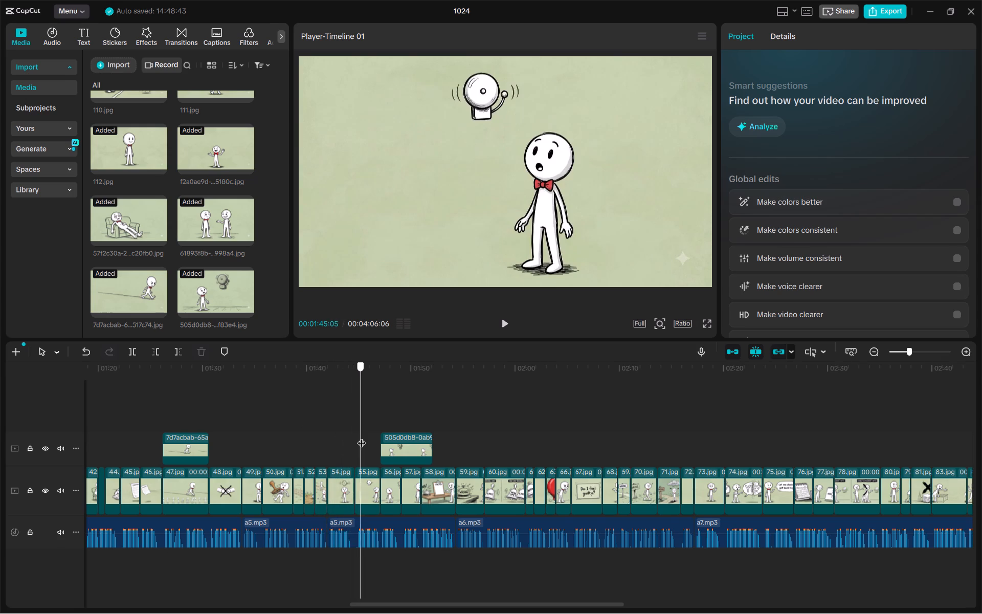
left_click_drag(362, 436, 367, 438)
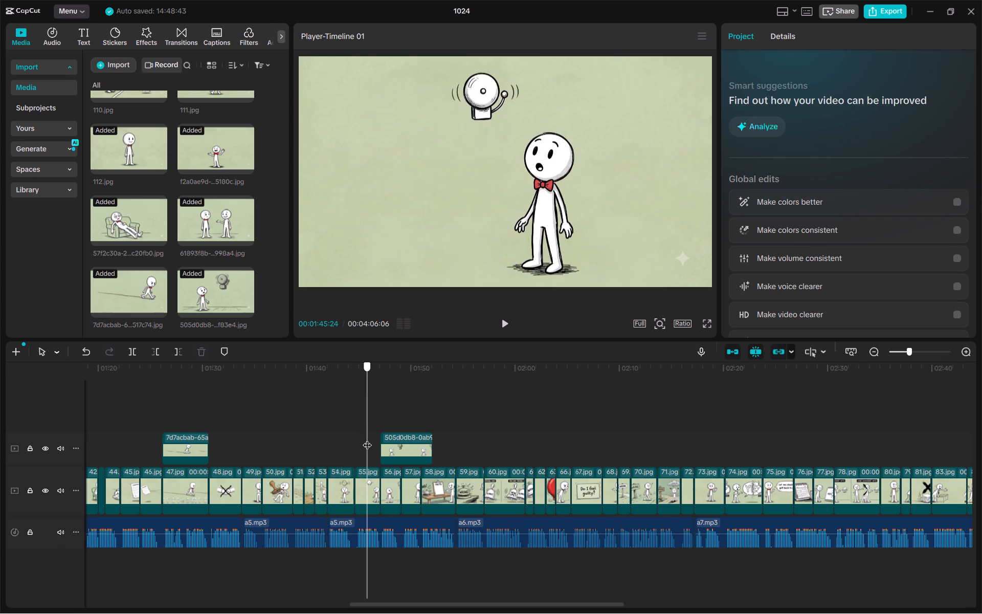
left_click_drag(367, 438, 431, 461)
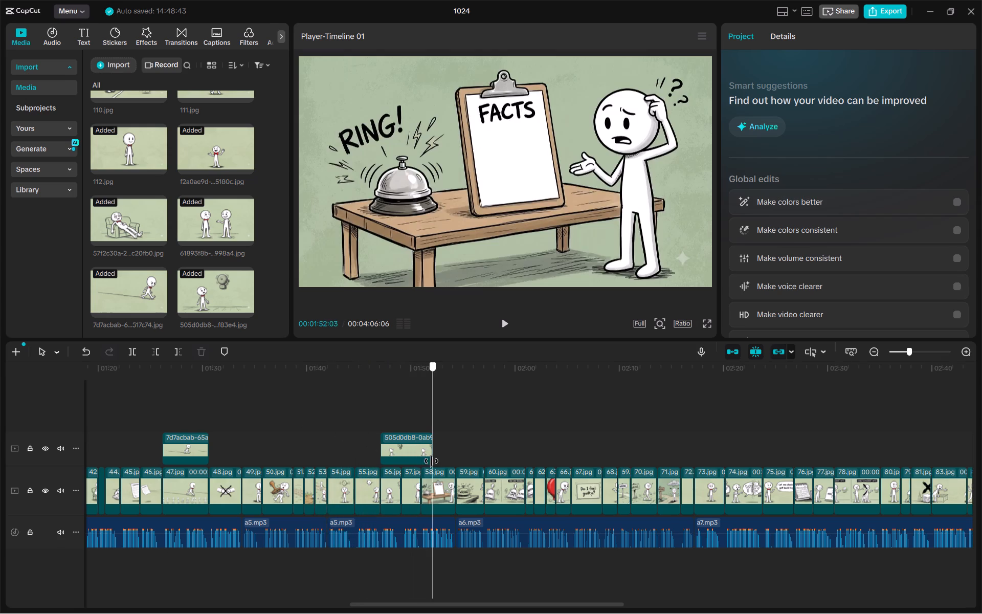
left_click_drag(431, 461, 511, 455)
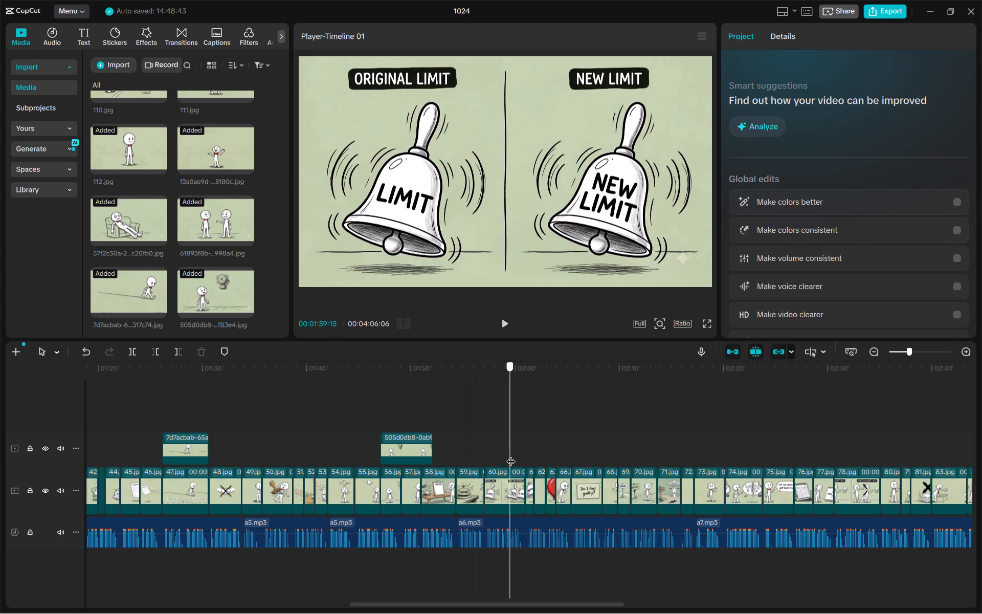
left_click_drag(511, 455, 439, 440)
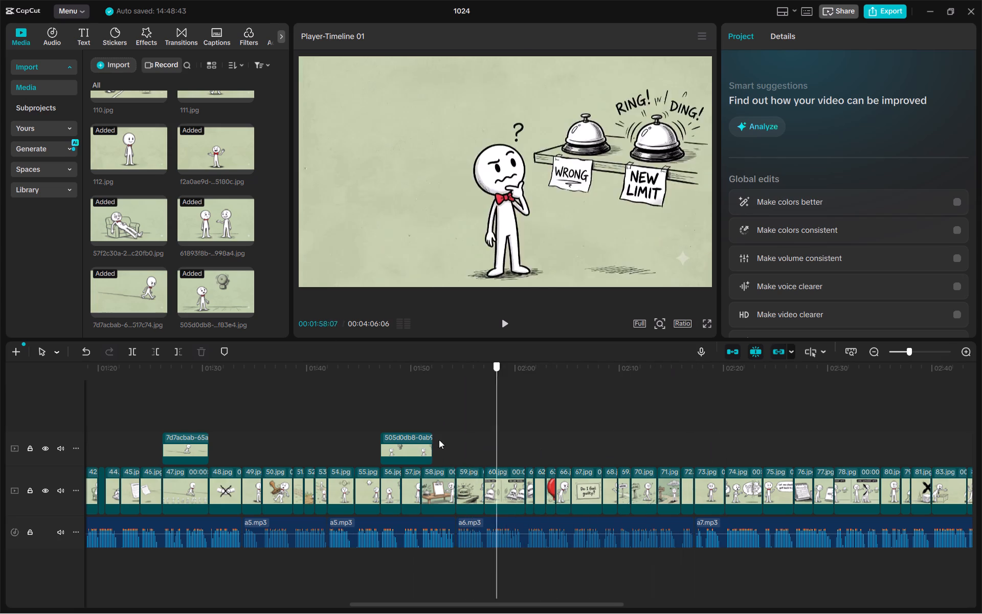
left_click_drag(439, 440, 447, 417)
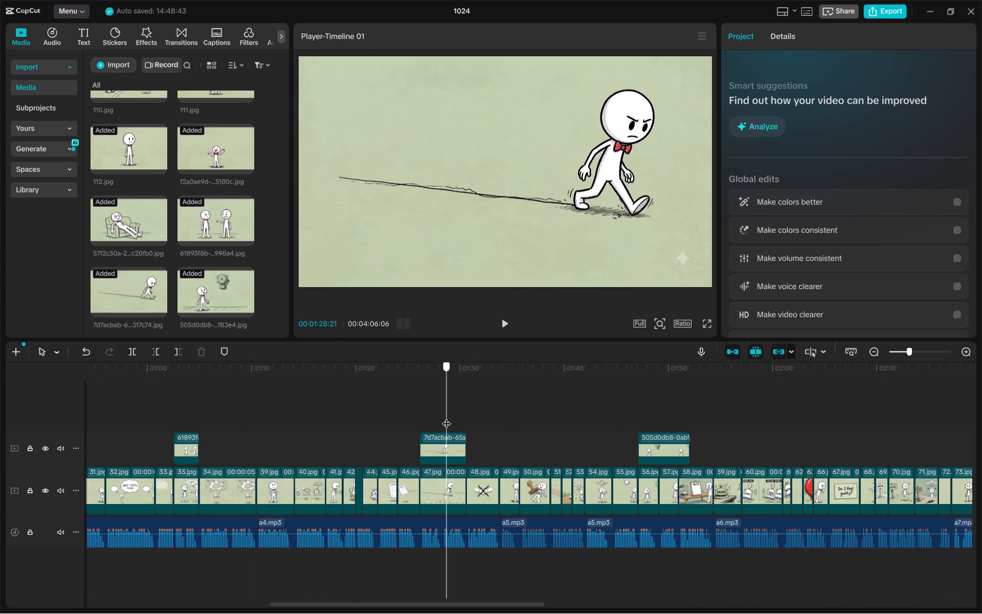
left_click_drag(447, 417, 453, 428)
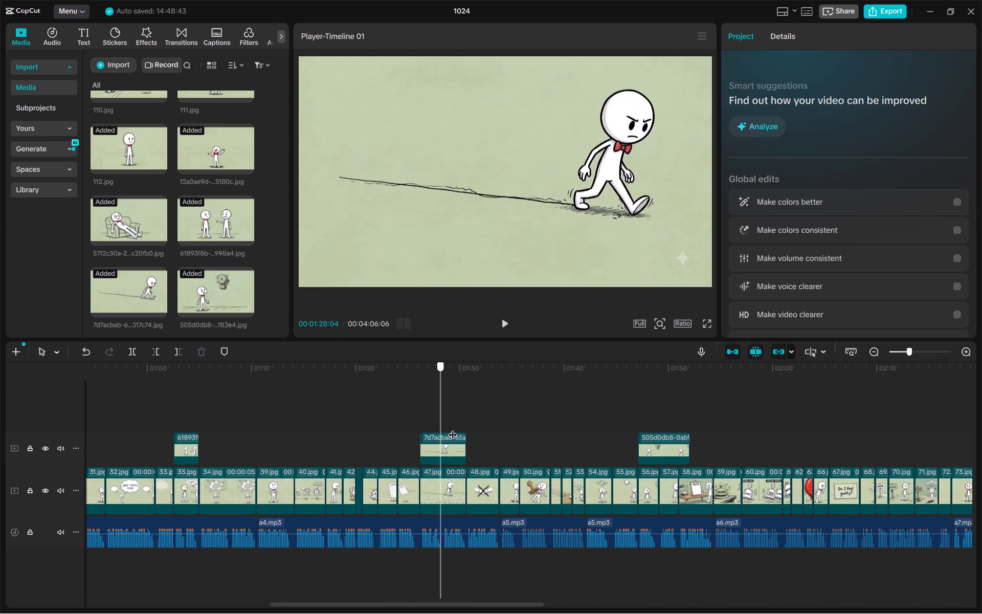
Play the video from the start of the 49.jpg clip to the 56.jpg clip, checking the pictures against the narration.
left_click_drag(453, 428, 501, 433)
key("space")
key("space")
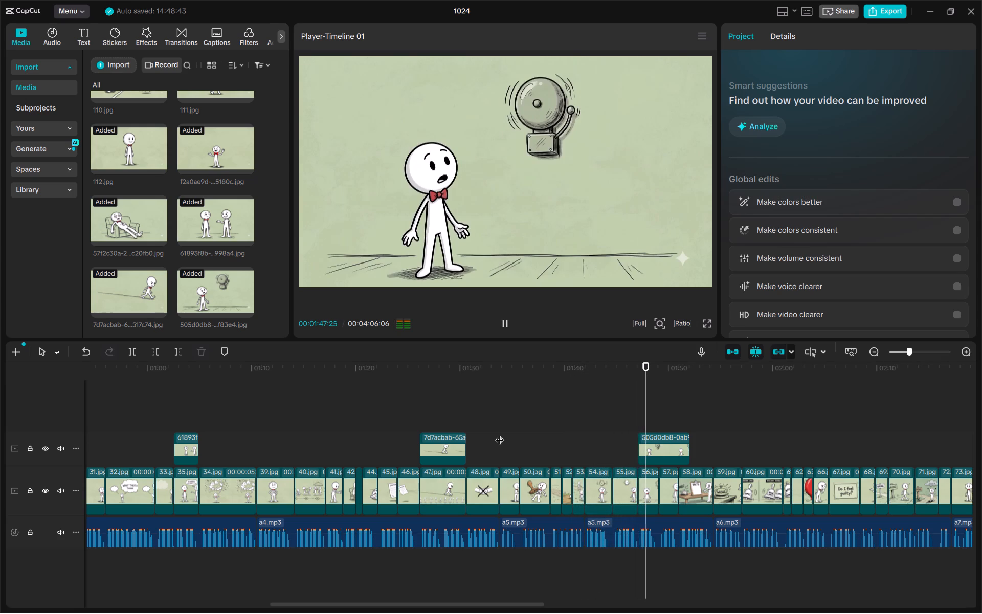
key("space")
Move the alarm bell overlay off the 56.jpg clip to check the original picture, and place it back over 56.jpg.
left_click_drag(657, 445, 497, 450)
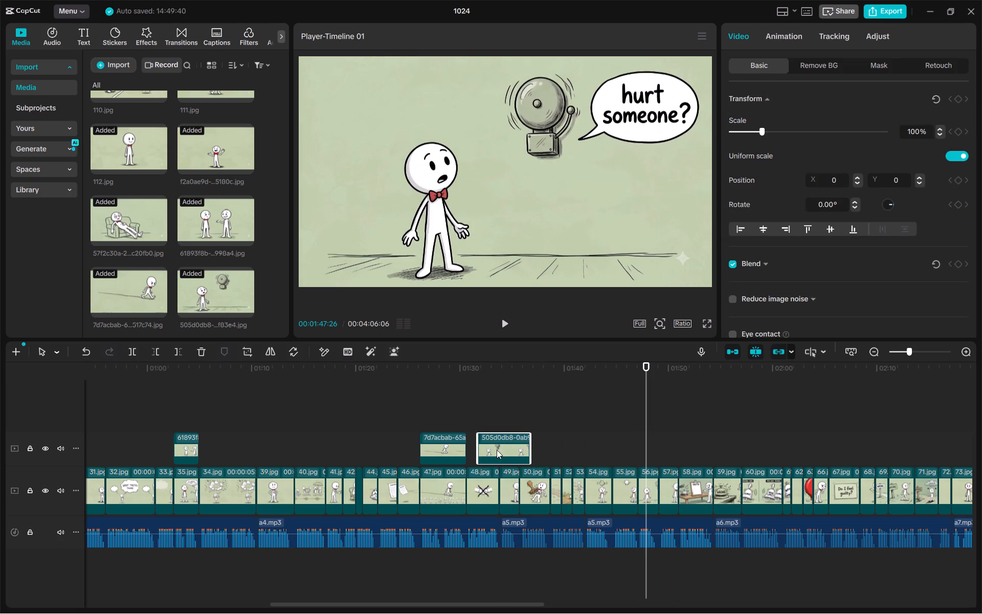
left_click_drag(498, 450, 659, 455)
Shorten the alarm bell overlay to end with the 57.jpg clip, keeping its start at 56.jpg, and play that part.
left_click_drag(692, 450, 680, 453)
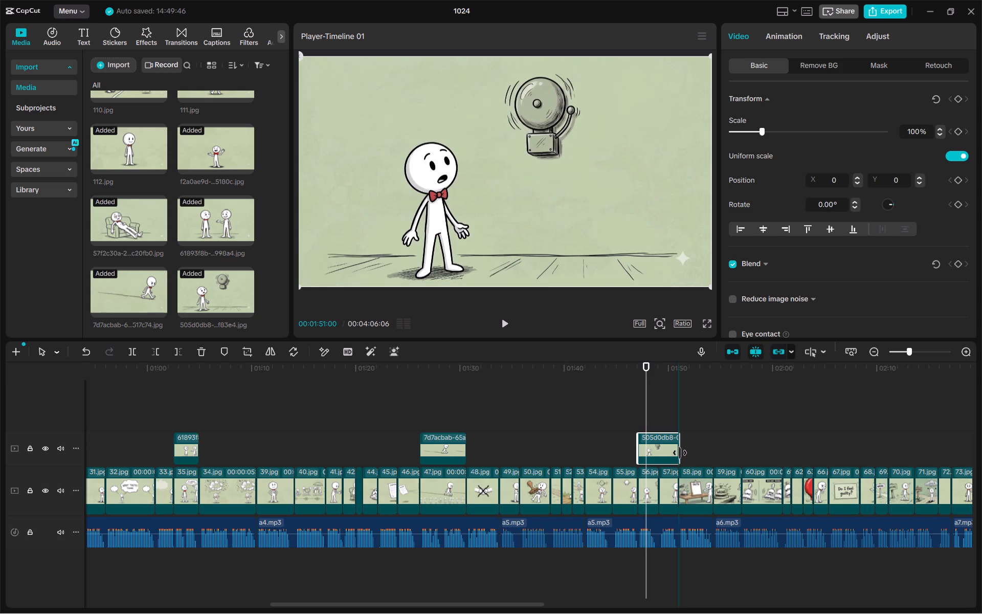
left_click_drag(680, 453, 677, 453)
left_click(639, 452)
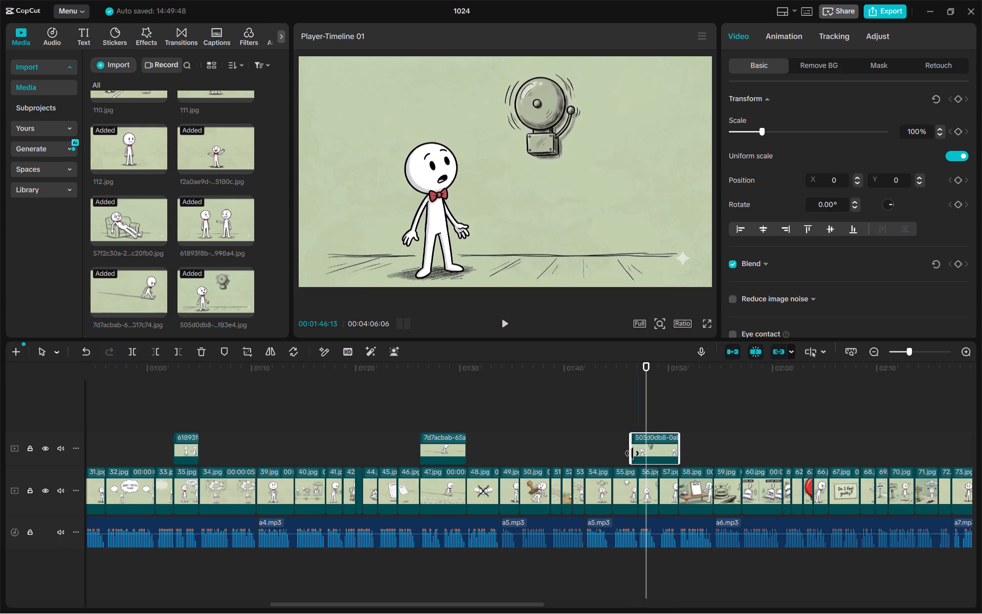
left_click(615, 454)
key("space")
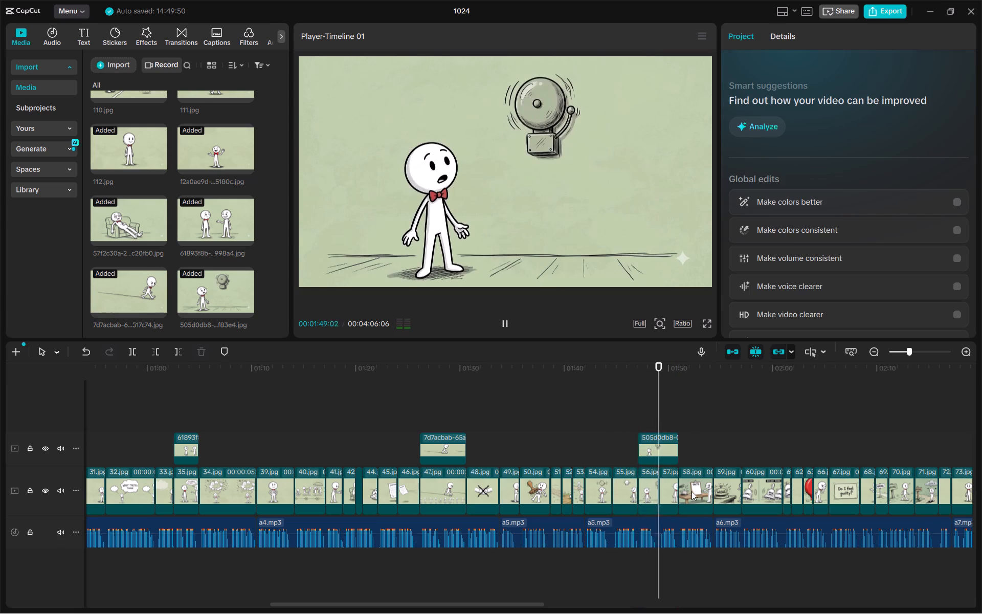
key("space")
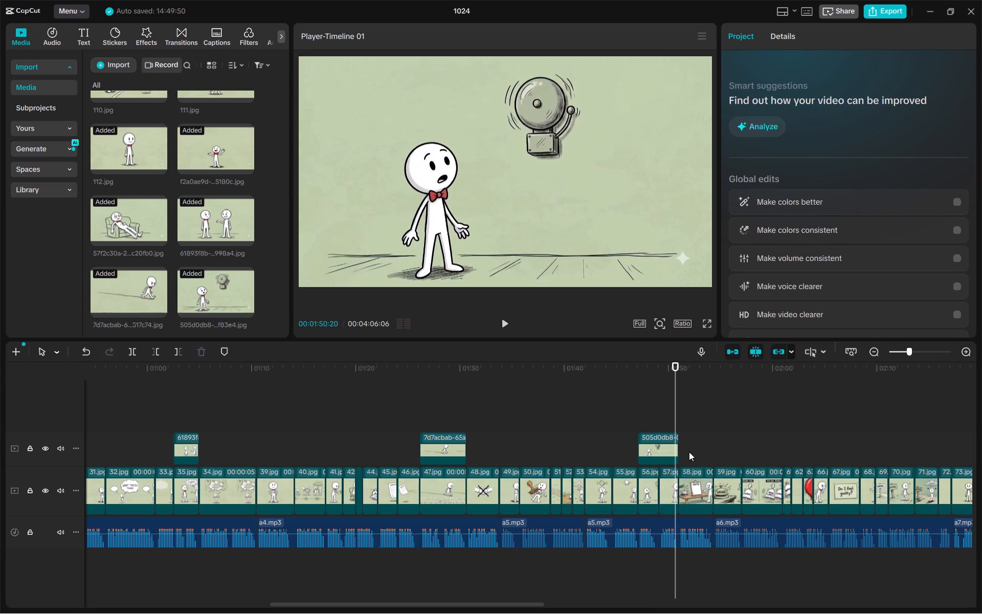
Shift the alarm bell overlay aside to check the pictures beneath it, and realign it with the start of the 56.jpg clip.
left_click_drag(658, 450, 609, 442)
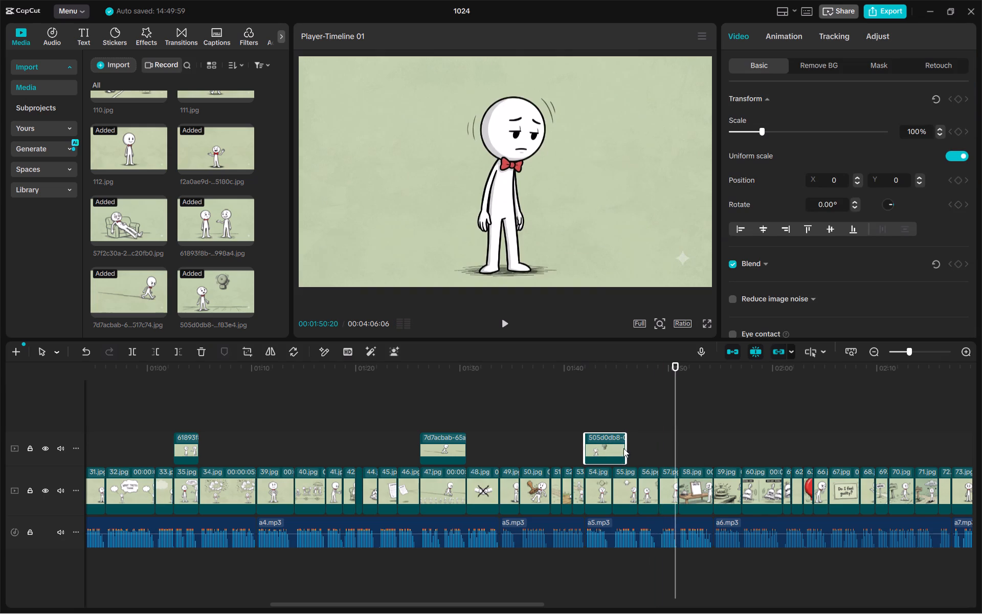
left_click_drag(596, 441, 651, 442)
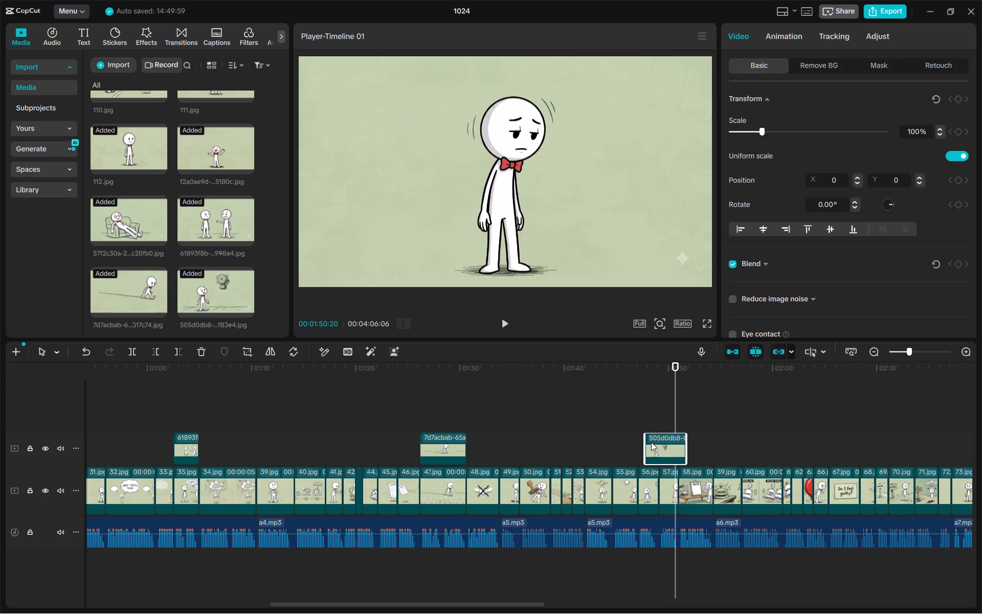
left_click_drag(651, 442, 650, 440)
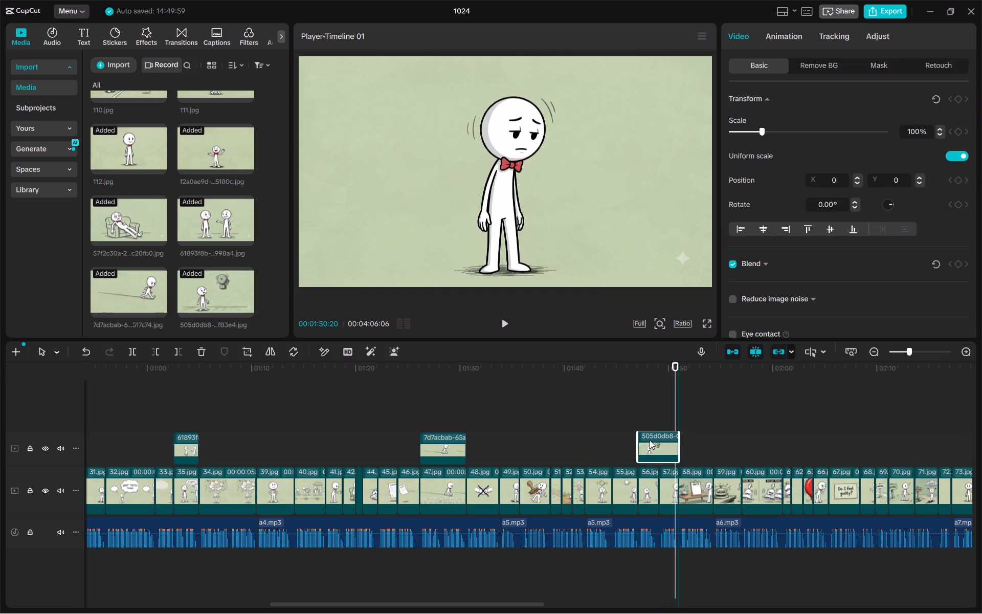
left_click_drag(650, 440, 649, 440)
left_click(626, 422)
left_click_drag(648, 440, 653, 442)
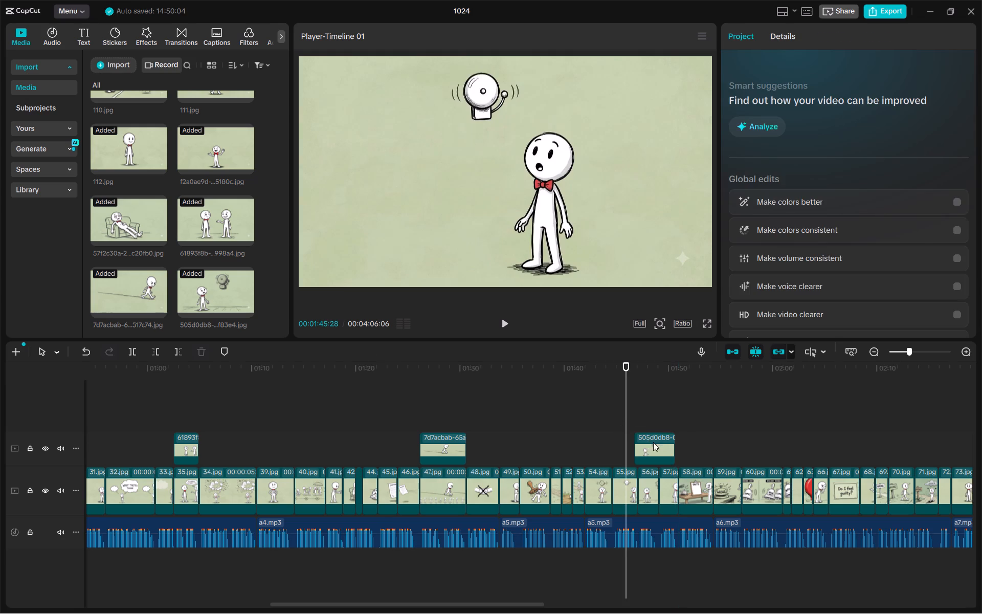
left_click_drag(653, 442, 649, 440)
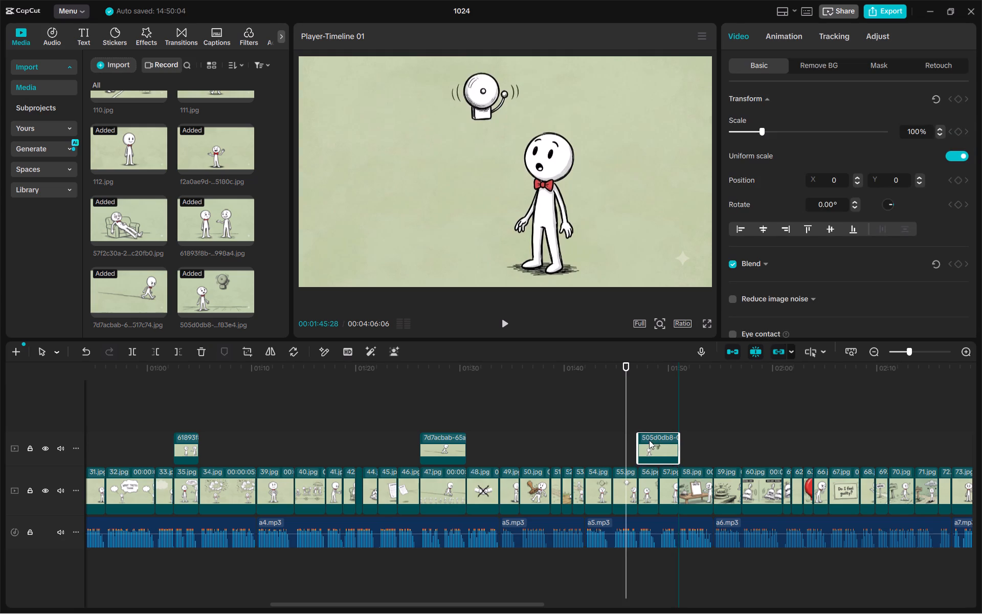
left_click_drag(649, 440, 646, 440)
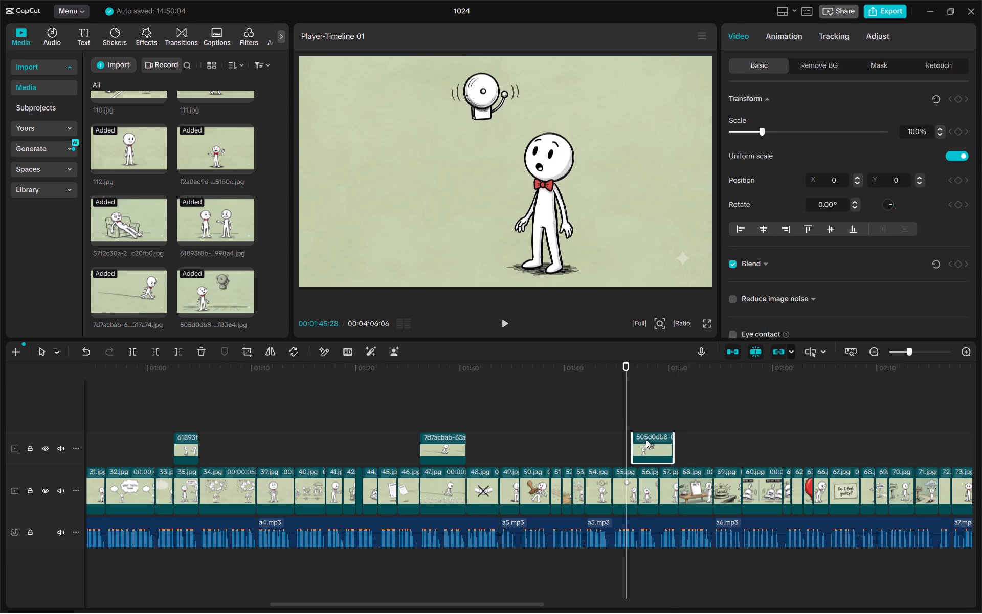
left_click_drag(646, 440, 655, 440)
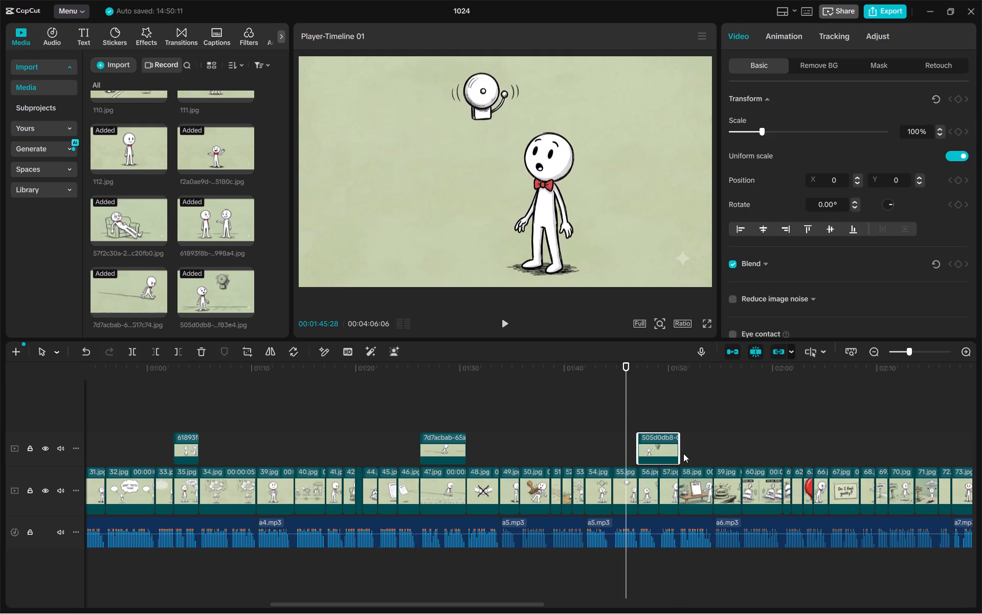
Trim the end of the alarm bell overlay to the end of the 56.jpg clip and play back the transition into 57.jpg.
left_click_drag(681, 453, 658, 452)
key("space")
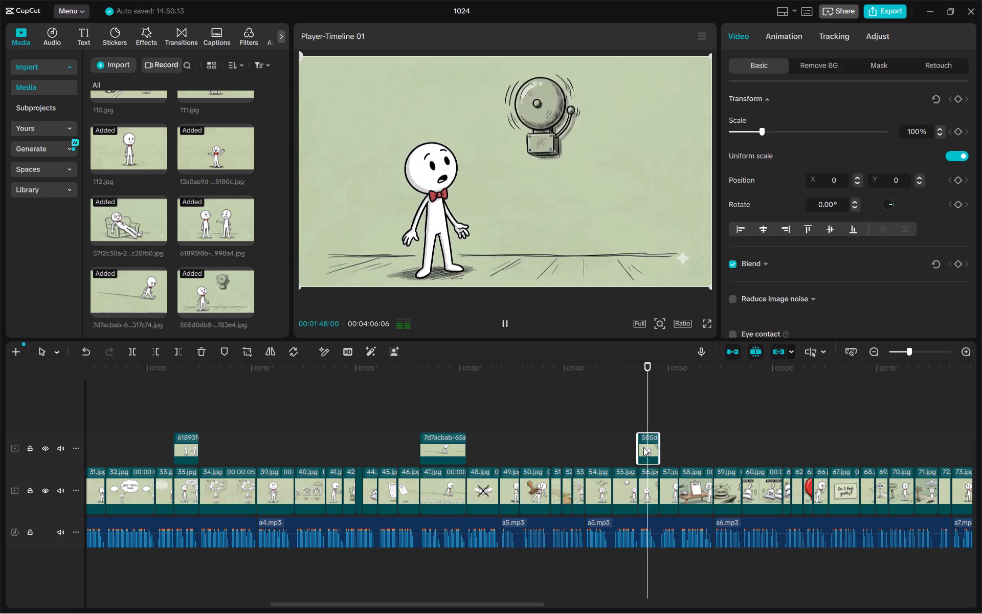
key("space")
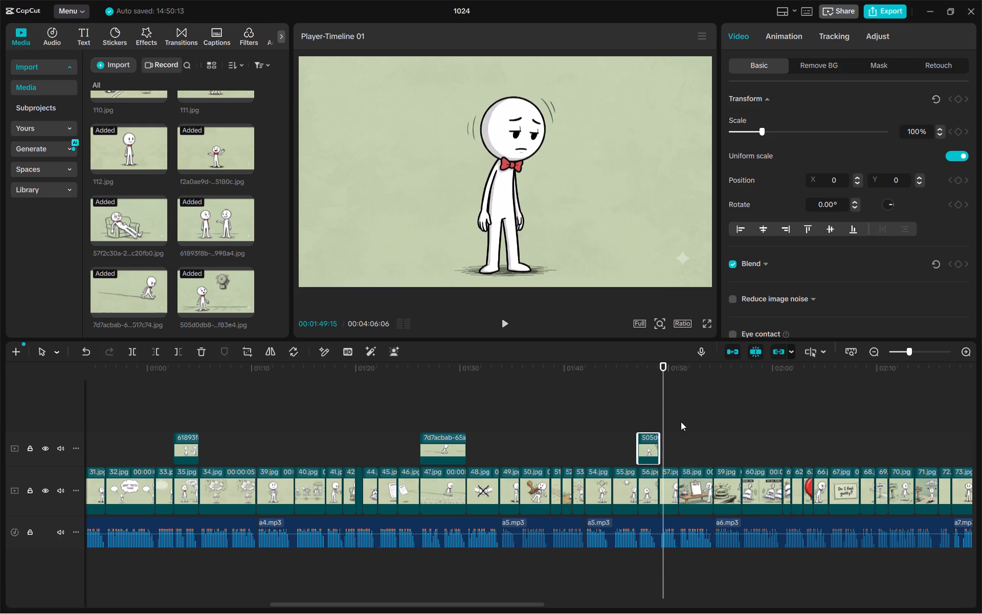
Scrub the timeline between the 76.jpg and 58.jpg clips to review the pictures that follow the alarm bell overlay.
left_click_drag(665, 416, 557, 438)
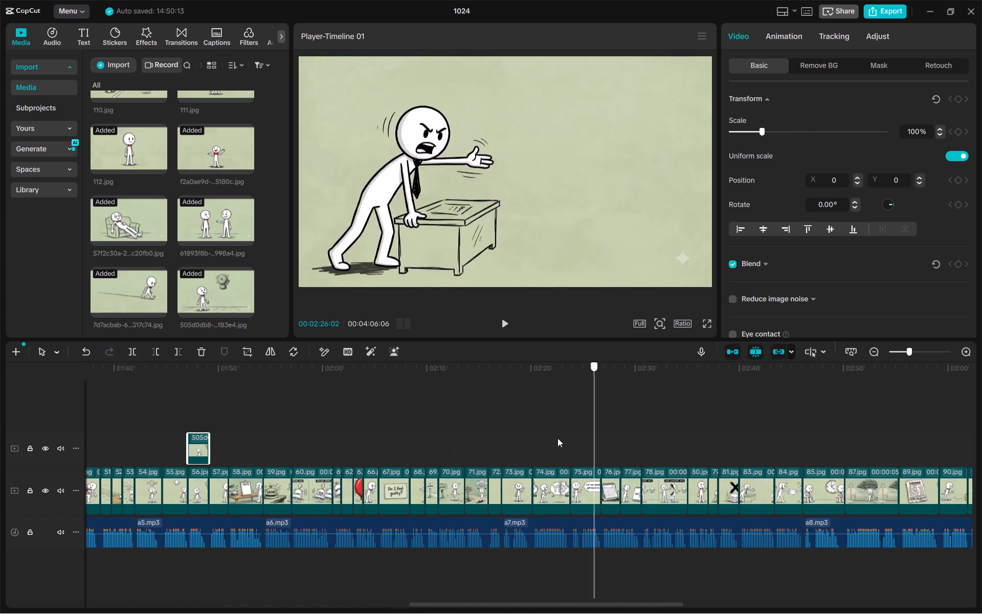
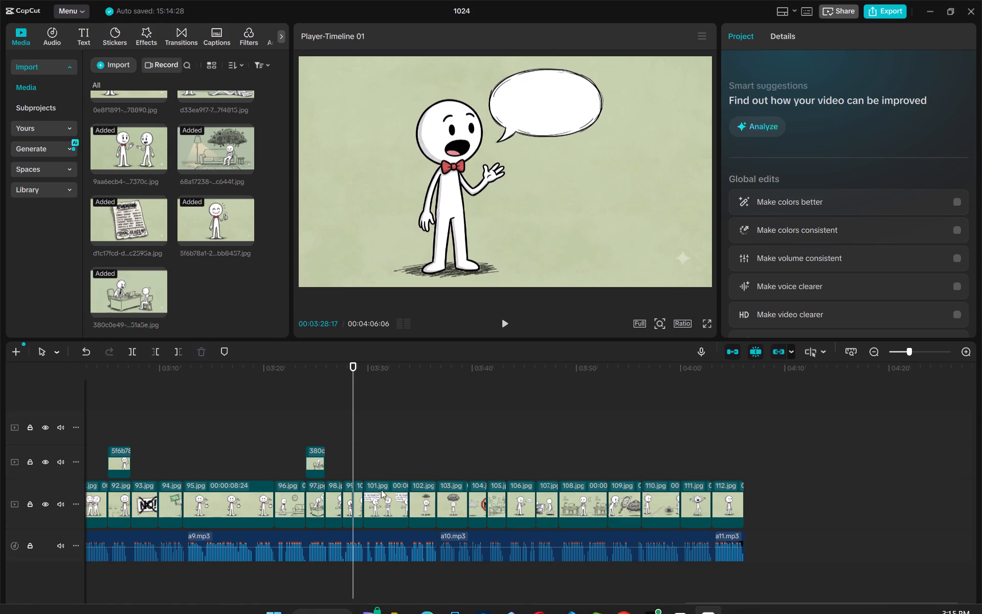
left_click(108, 67)
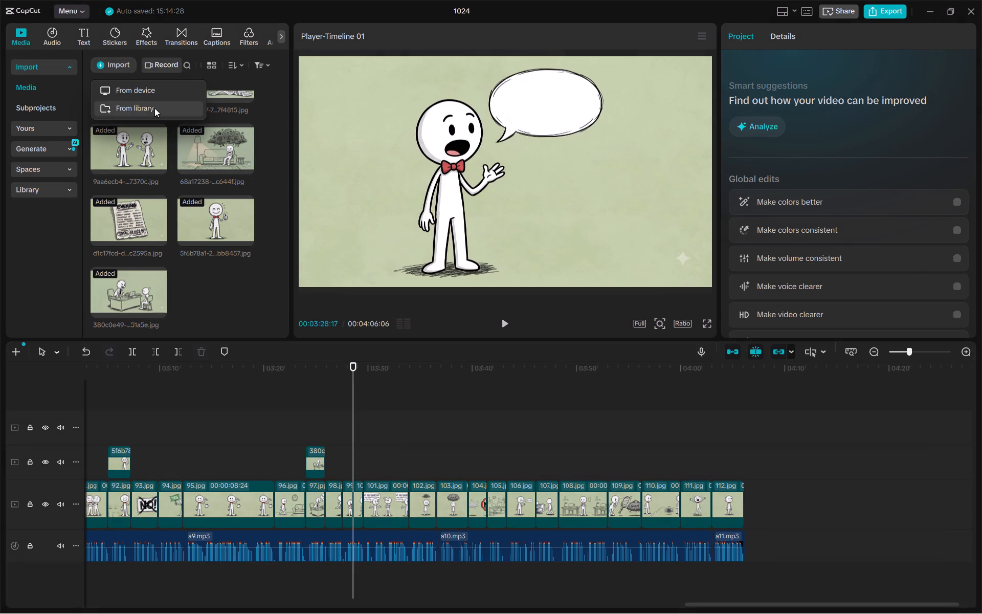
left_click(148, 90)
left_click(163, 109)
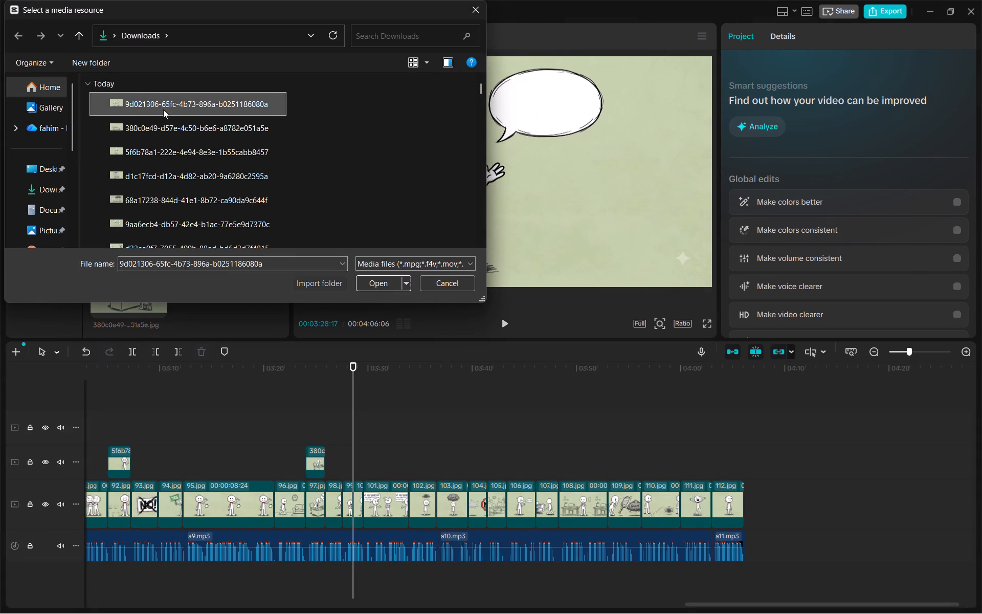
left_click(163, 109)
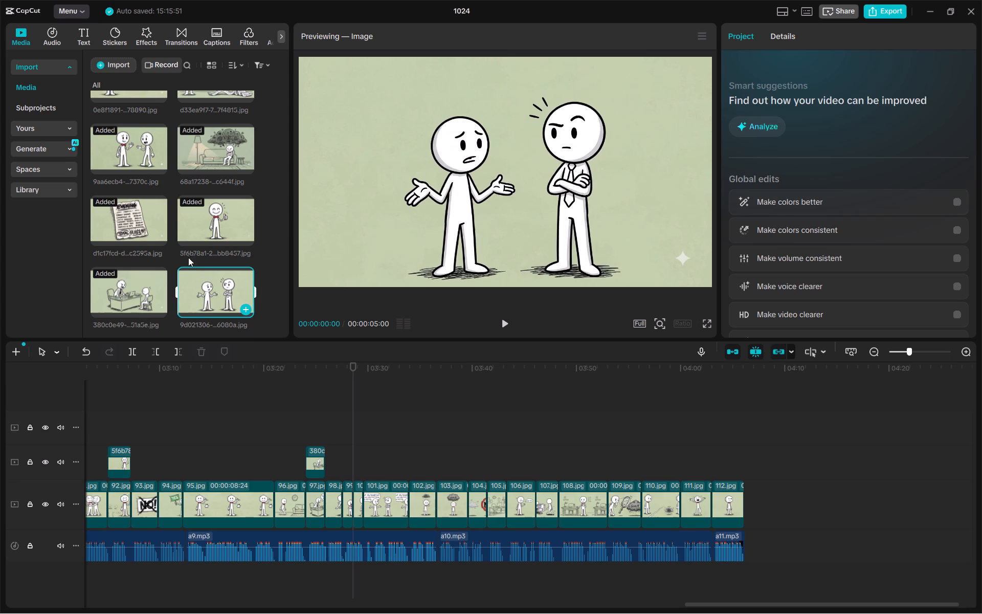
Overlay image 9d021306 on clip 101.jpg in the track above and trim its end to match that clip.
left_click_drag(208, 292, 364, 454)
left_click_drag(413, 459, 408, 459)
Play and scrub through the timeline from the new overlay on 101.jpg to clip 110.jpg to check the remaining images.
key("space")
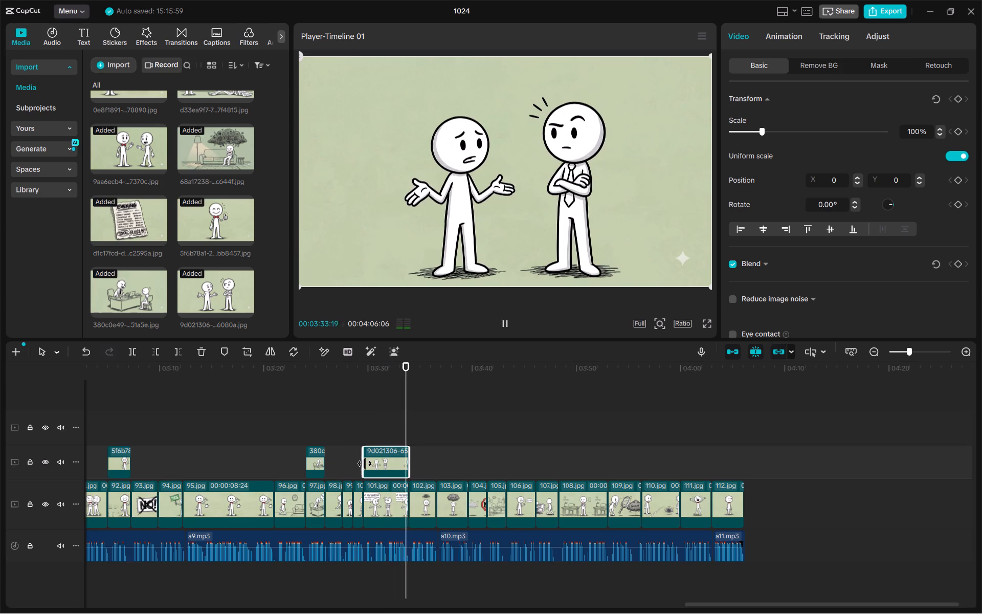
left_click(414, 430)
left_click_drag(414, 430, 427, 436)
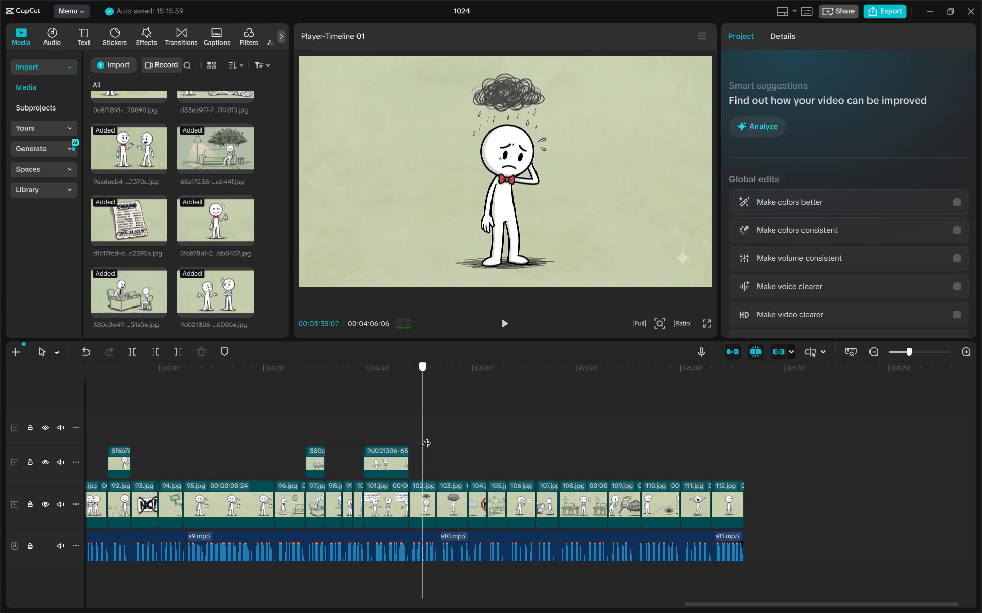
left_click_drag(427, 436, 446, 448)
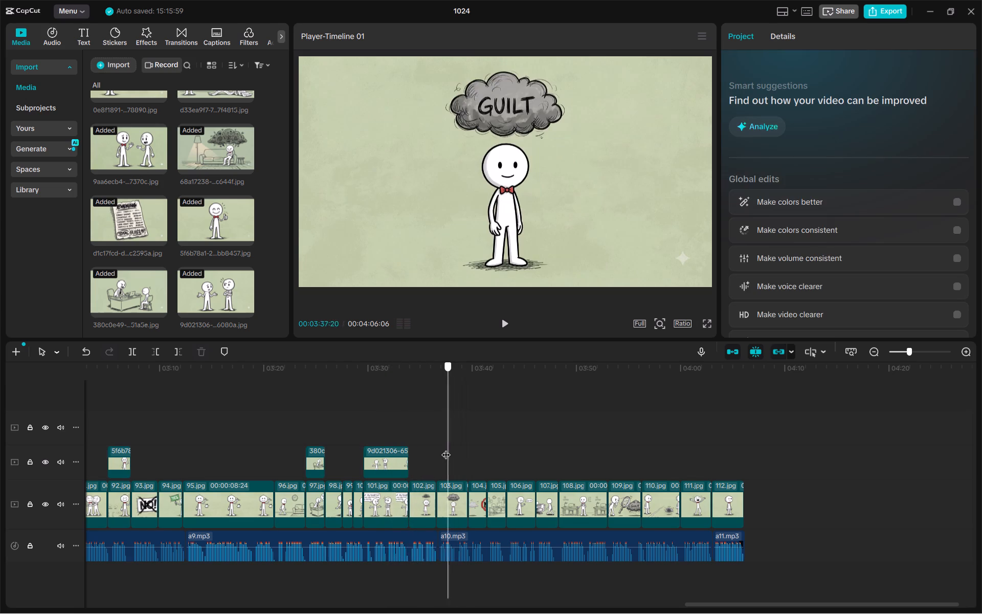
left_click_drag(446, 448, 422, 449)
key("space")
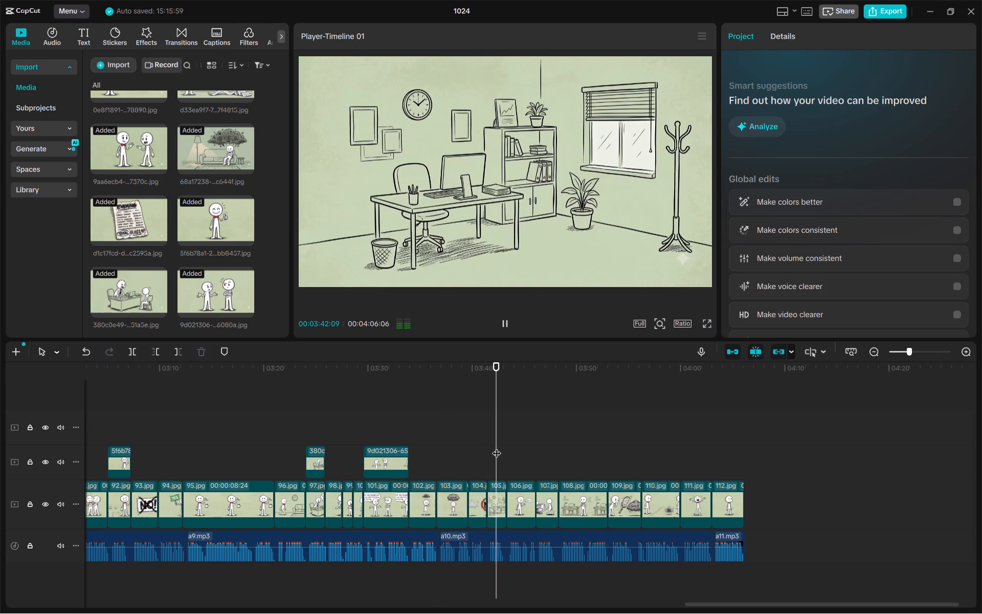
left_click_drag(500, 448, 521, 449)
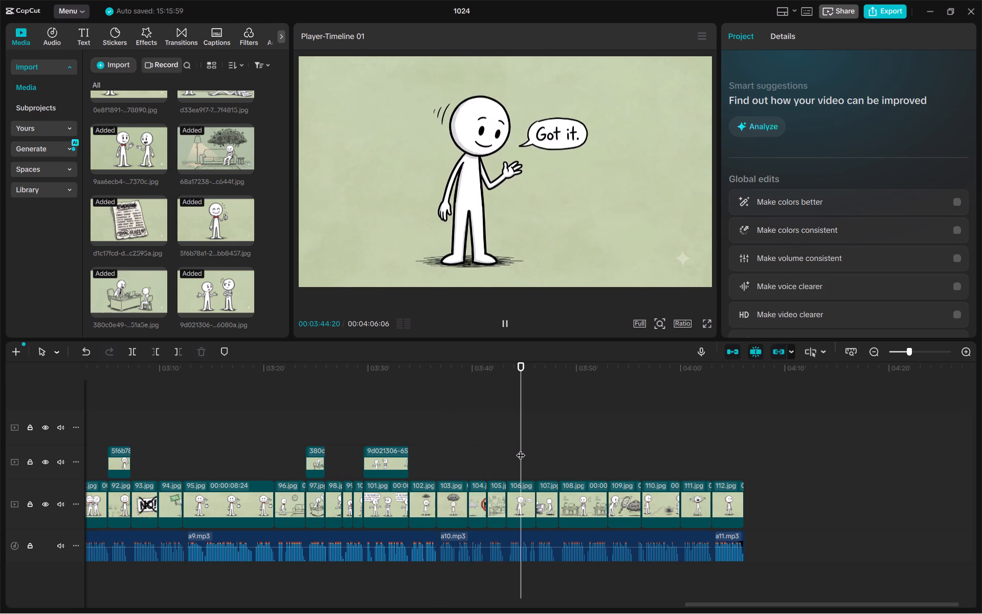
key("space")
left_click(504, 443)
key("space")
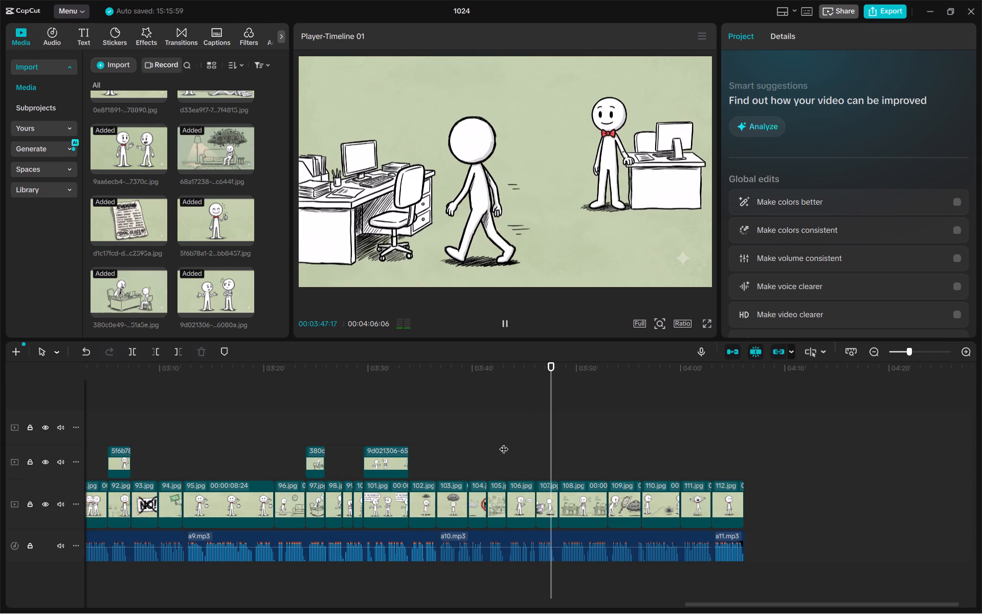
left_click(504, 443)
left_click_drag(504, 443, 654, 477)
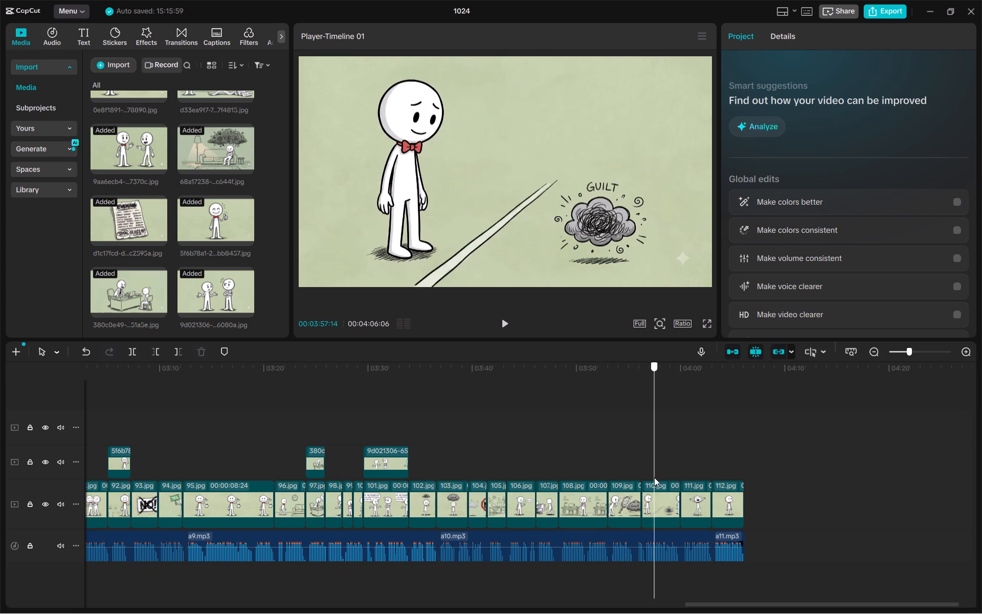
Return the playhead to the start of the timeline and start playing the video in full screen.
left_click_drag(654, 477, 0, 447)
left_click(705, 326)
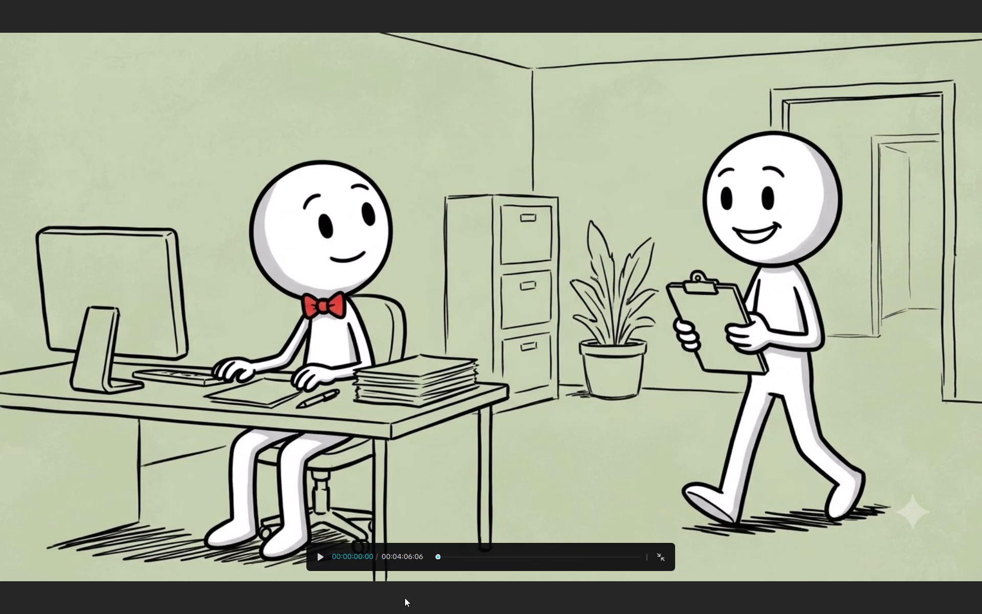
left_click(299, 518)
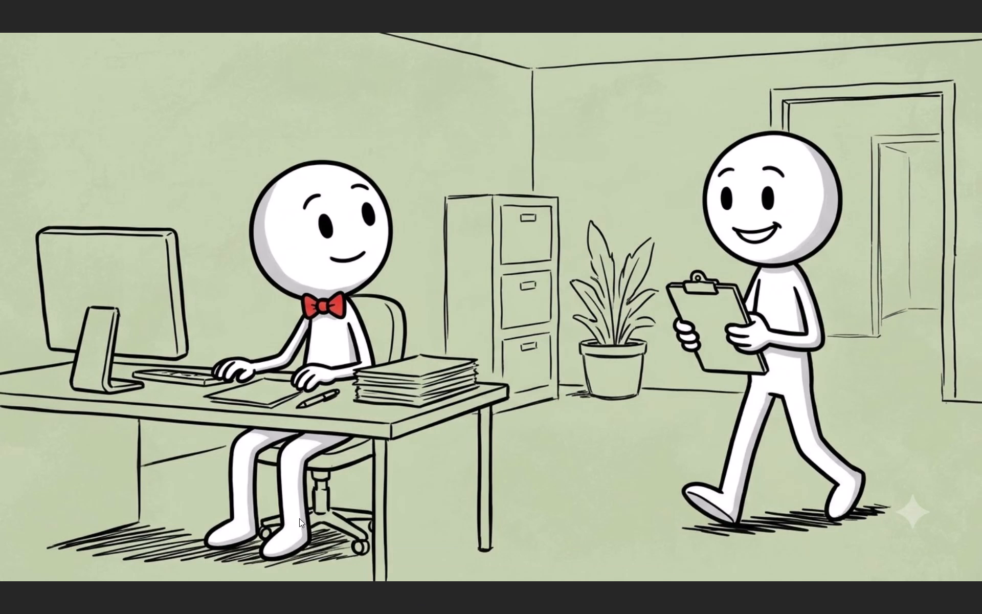
left_click(319, 557)
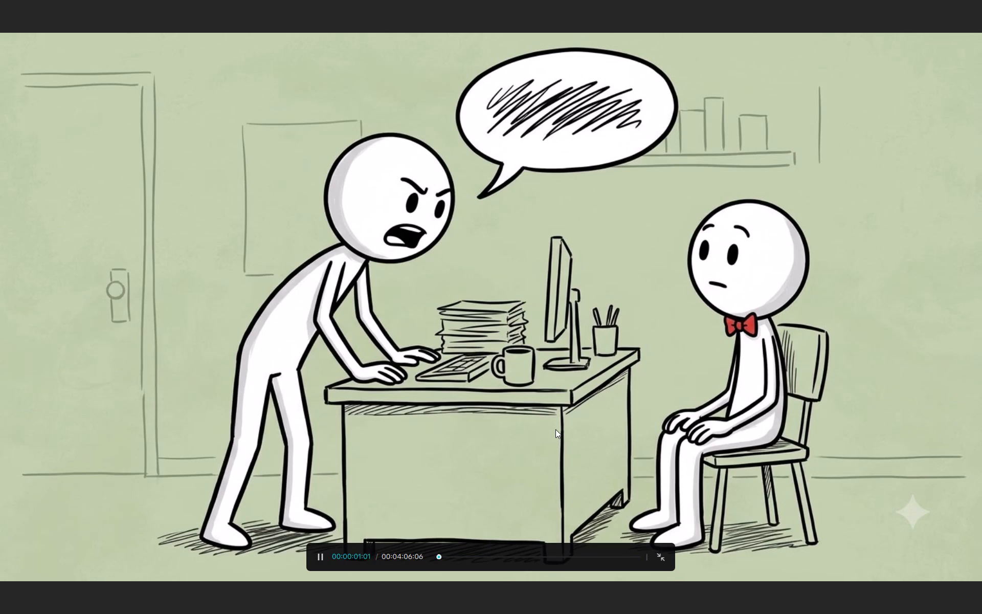
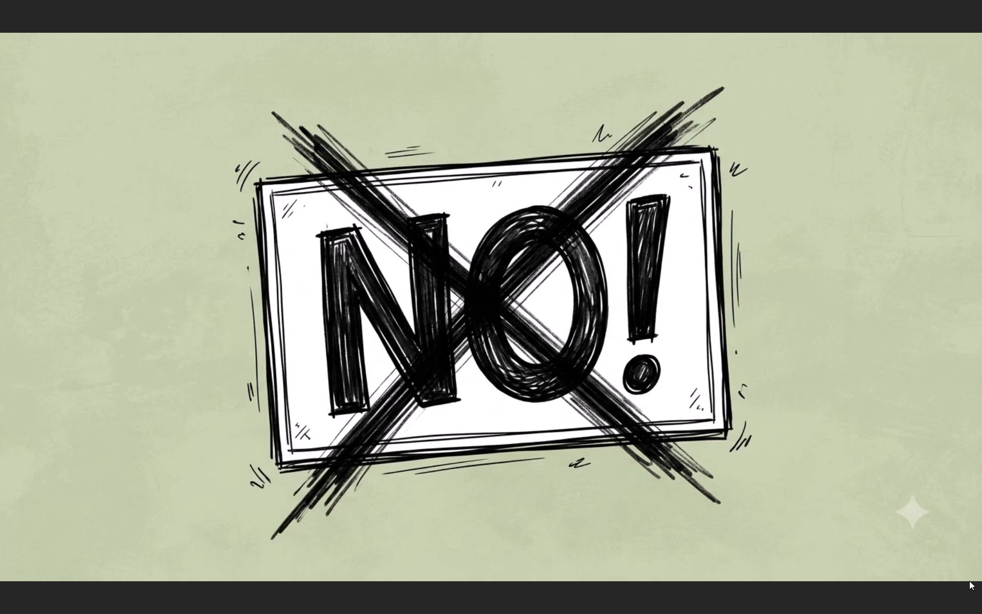
Exit full-screen playback and return the playhead to the start of the timeline.
left_click(918, 505)
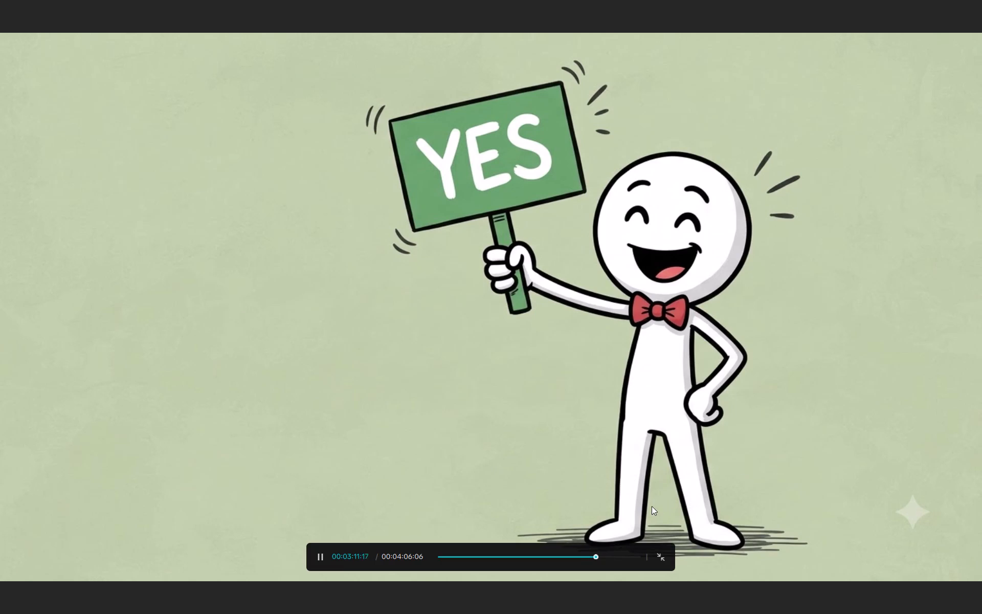
left_click(665, 550)
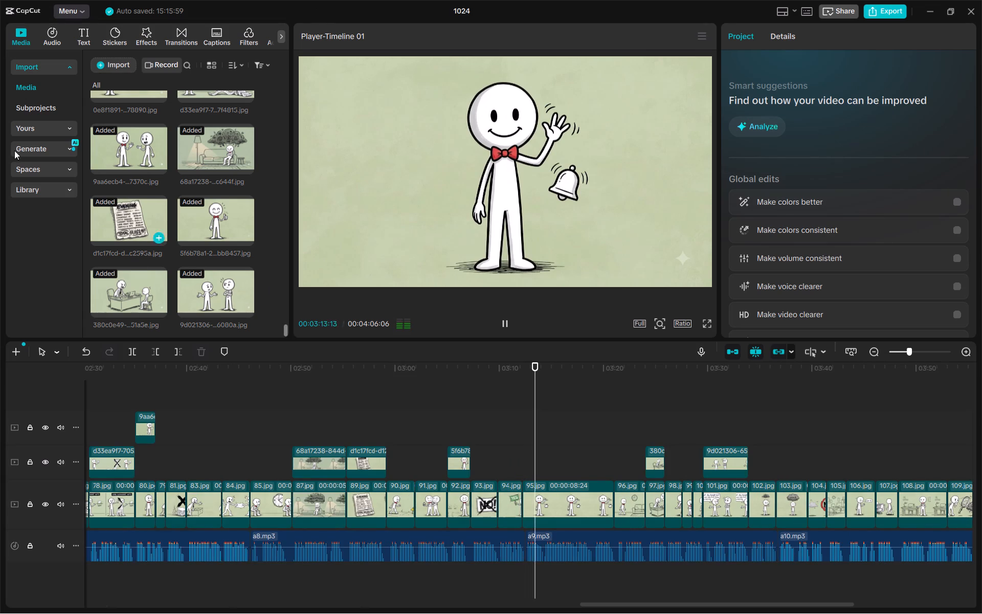
left_click(492, 403)
left_click_drag(483, 402, 24, 414)
left_click(244, 416)
left_click(355, 410)
left_click_drag(355, 410, 286, 413)
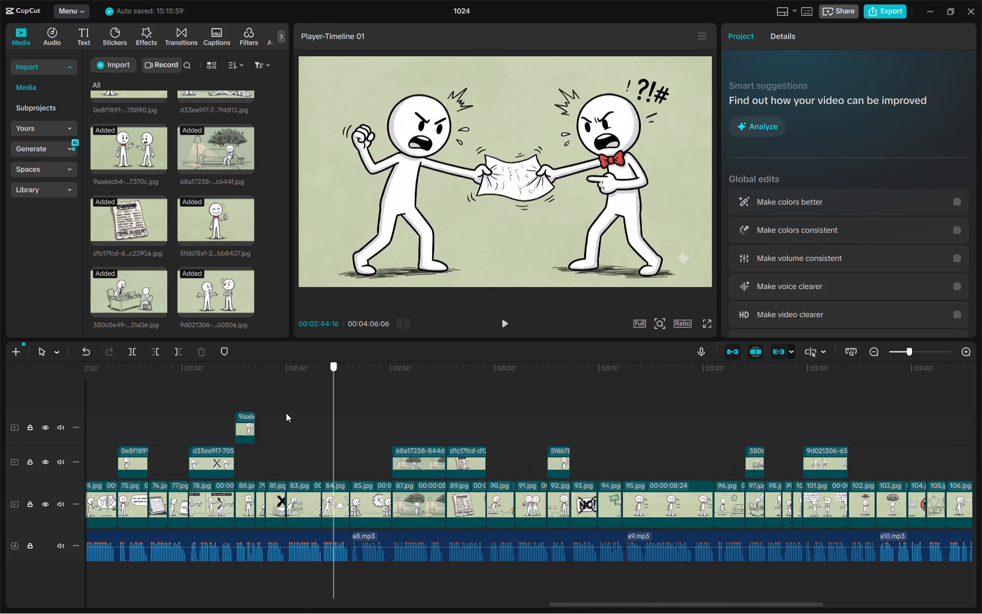
left_click_drag(286, 413, 0, 426)
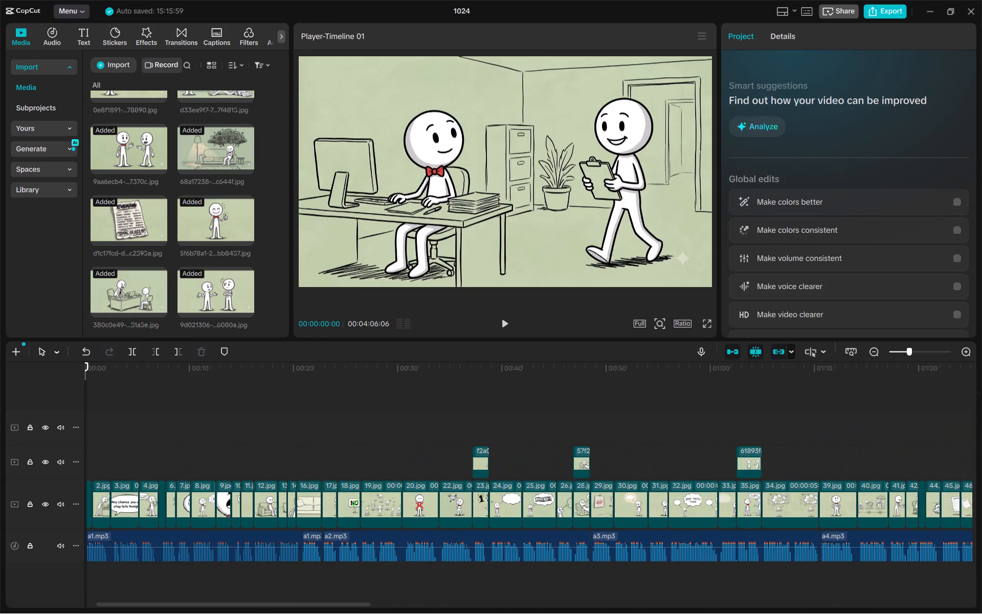
double_click(877, 363)
left_click(877, 344)
triple_click(876, 354)
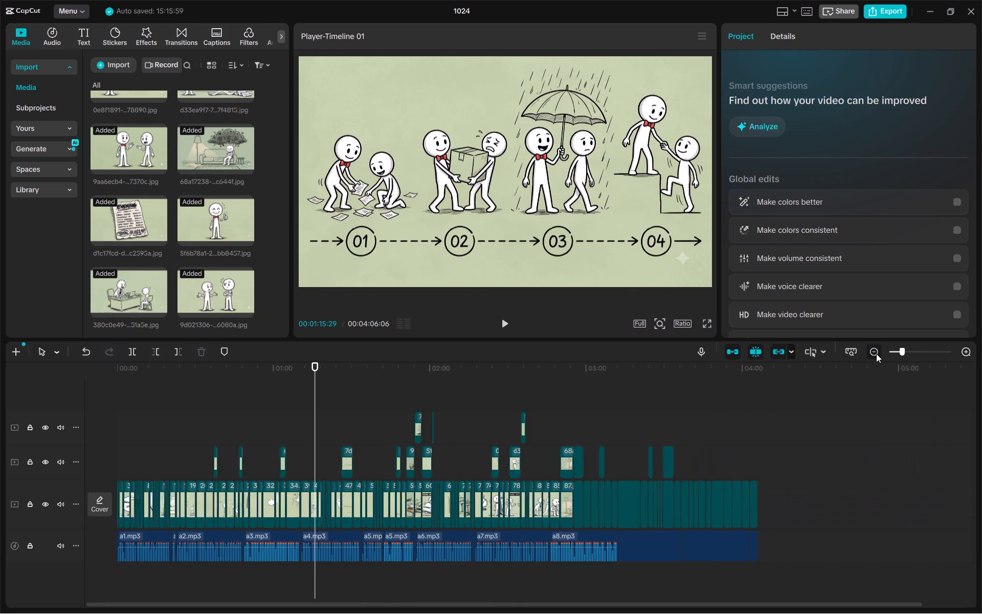
left_click(876, 354)
left_click(968, 352)
left_click(968, 352)
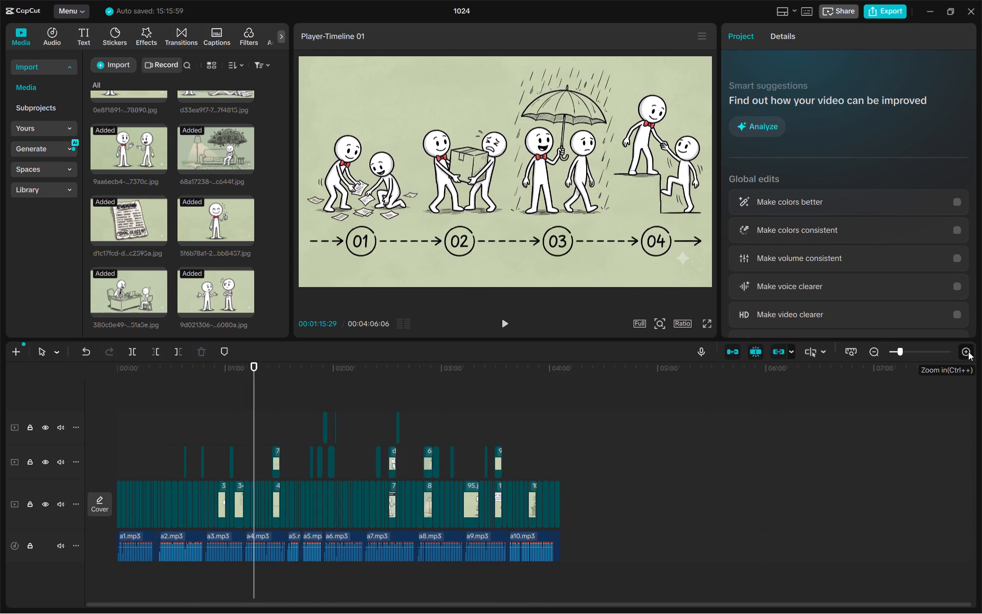
left_click_drag(253, 428, 0, 458)
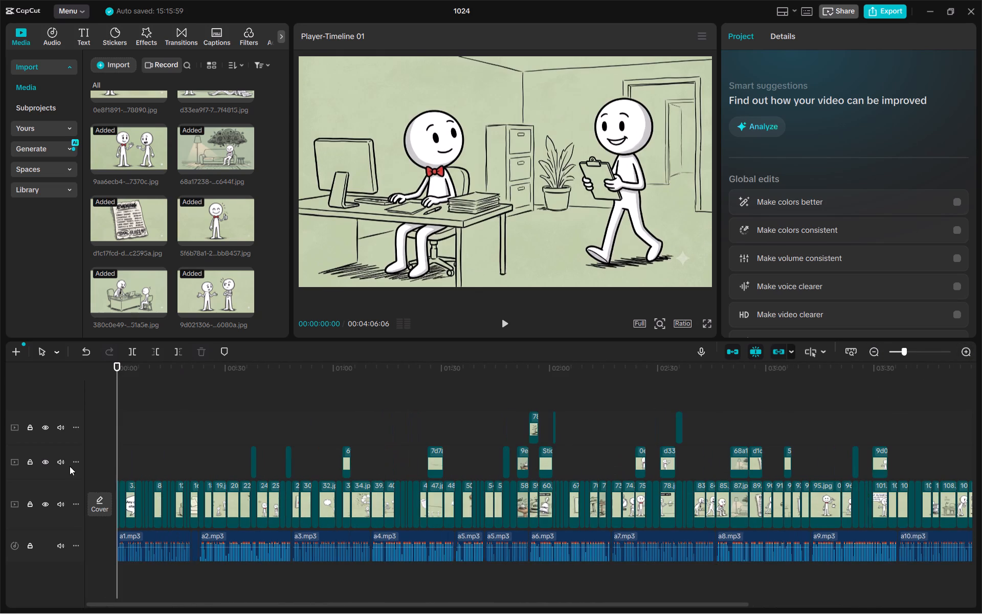
left_click(877, 354)
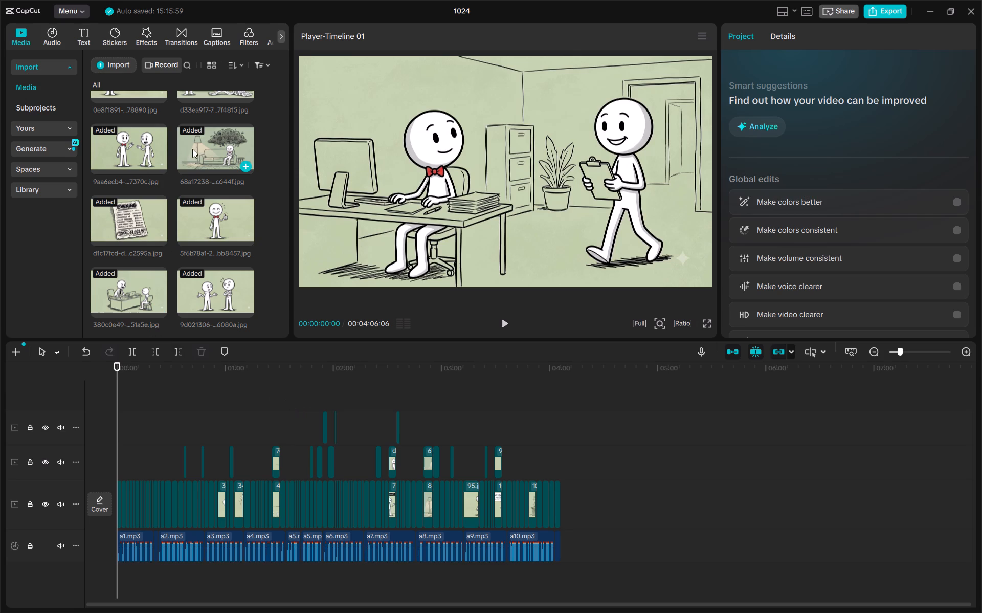
Import the image z49 from New folder on the Desktop into the project media.
left_click(113, 64)
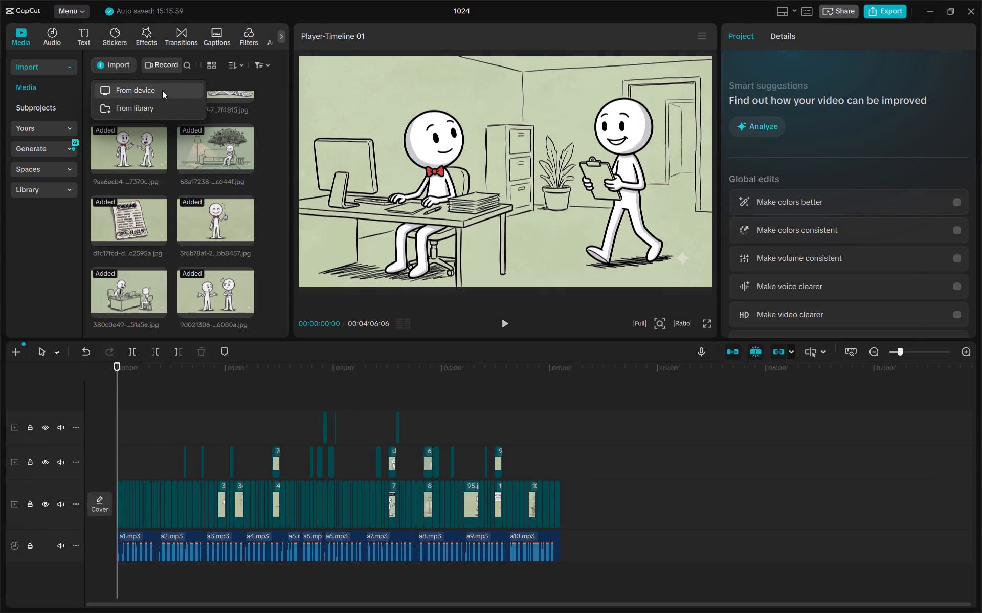
left_click(161, 91)
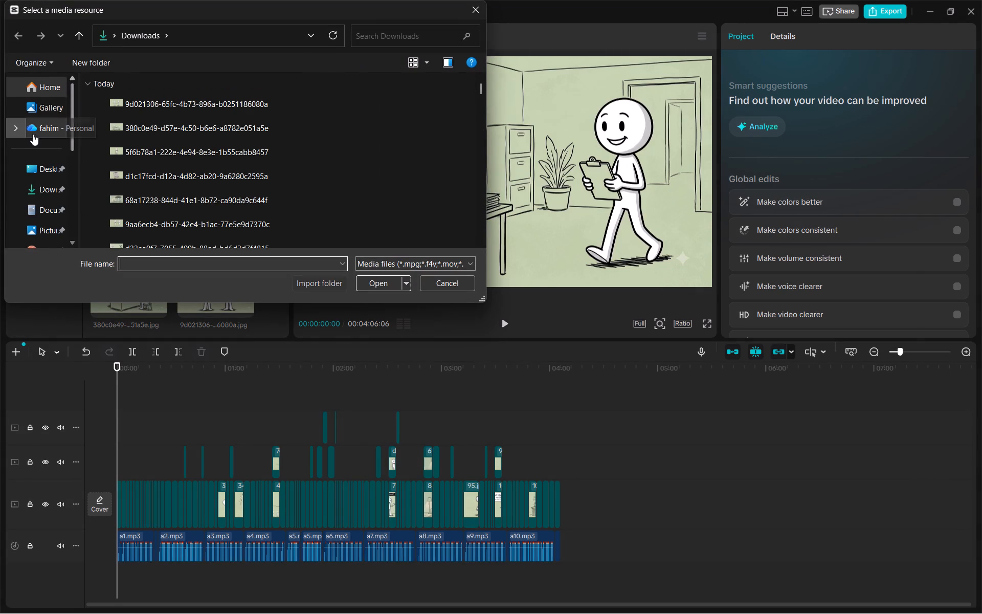
left_click(46, 165)
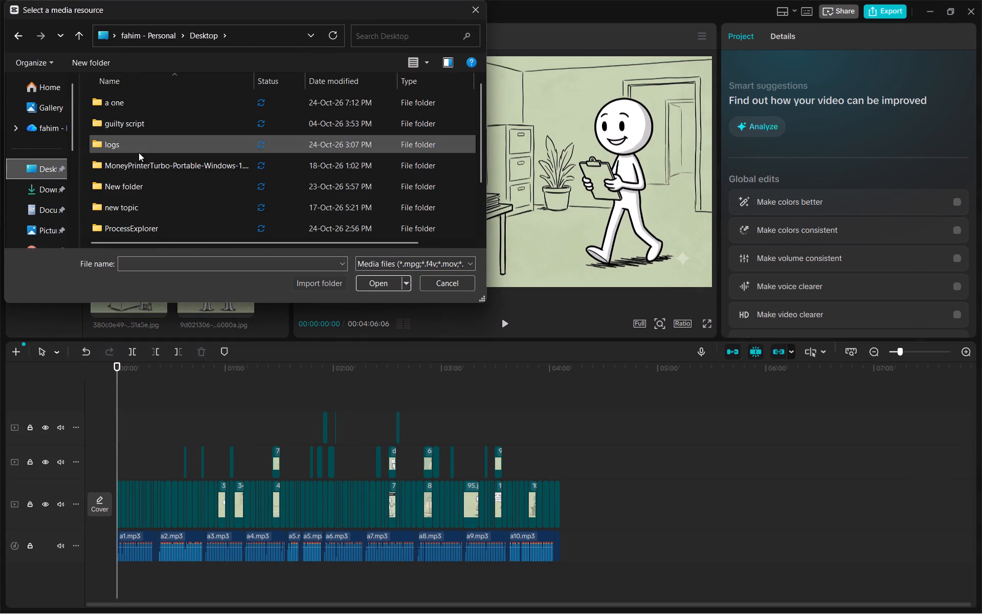
double_click(154, 184)
scroll(236, 178, "down", 20)
scroll(236, 178, "down", 20)
scroll(236, 178, "down", 20)
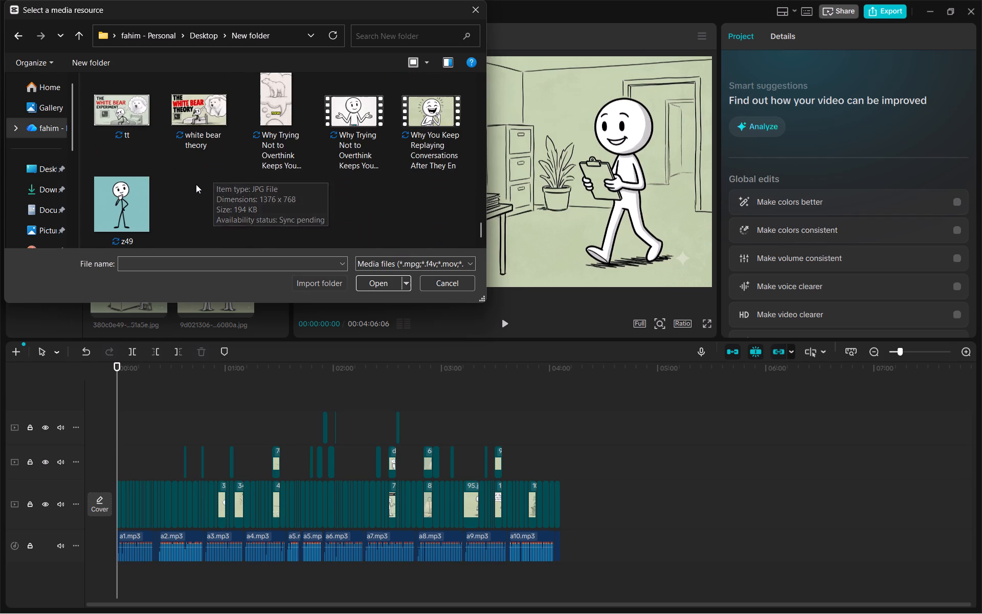
scroll(196, 184, "down", 19)
double_click(130, 198)
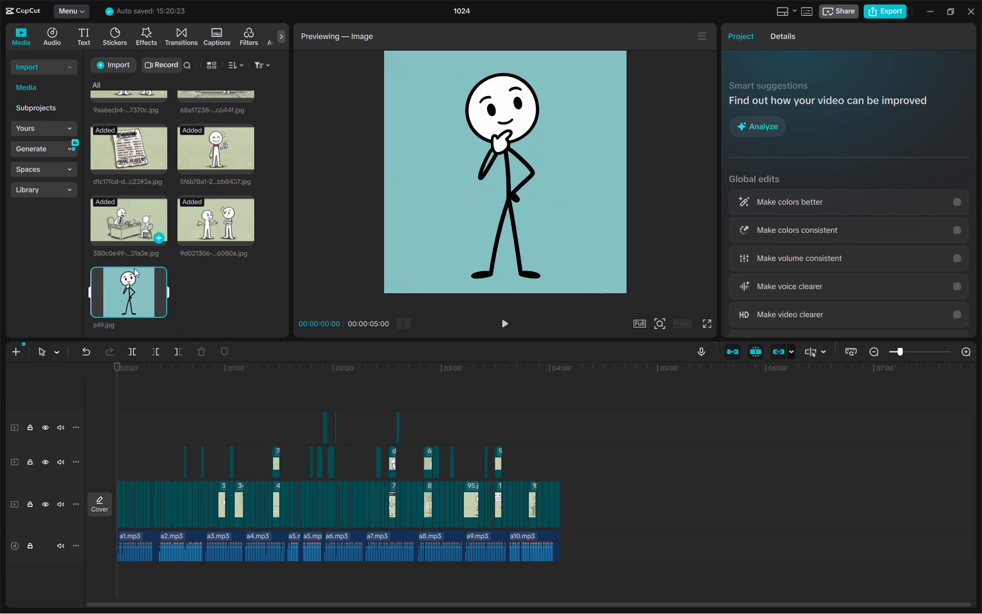
Place z49.jpg on a new topmost track at the timeline start and extend it to the end of the video.
left_click_drag(139, 313, 124, 409)
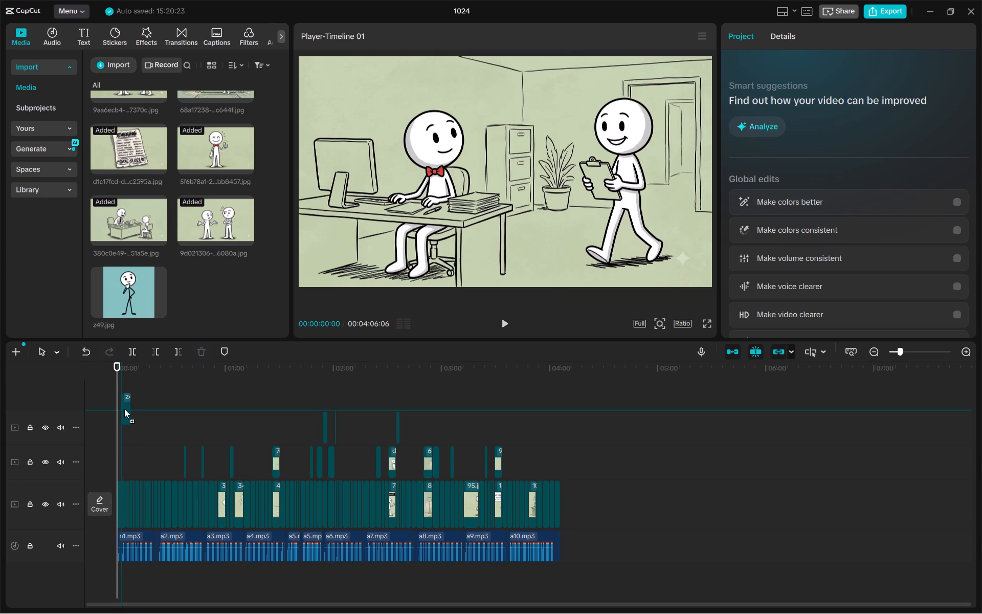
left_click_drag(124, 409, 119, 398)
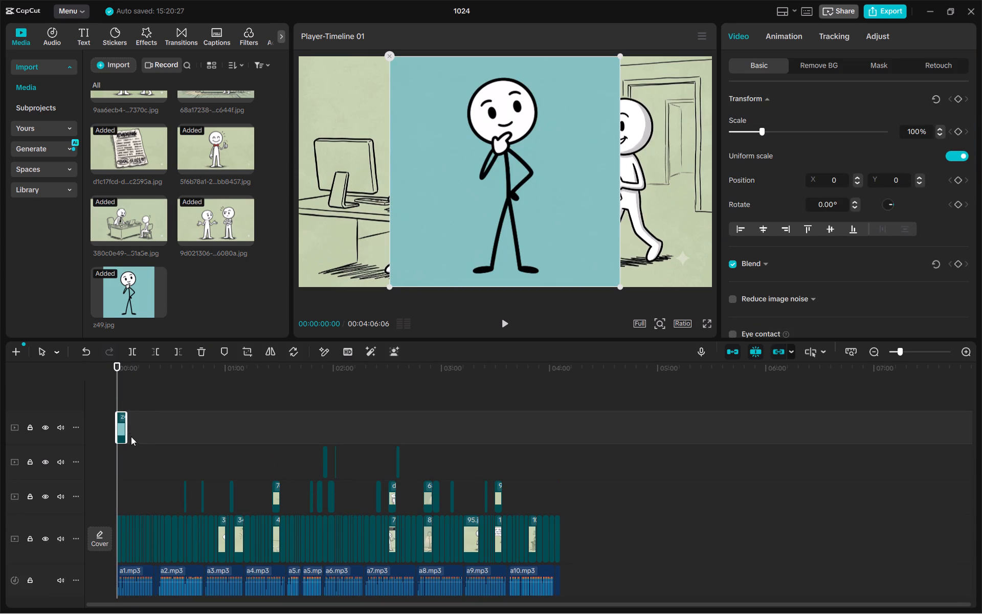
left_click_drag(127, 431, 559, 452)
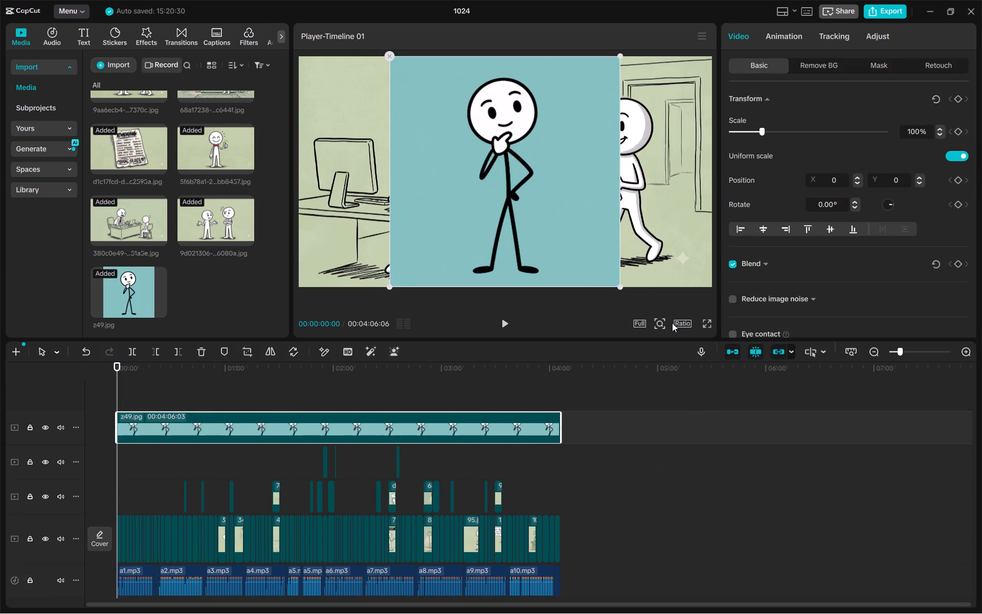
Add a Circle mask to z49.jpg and widen and heighten it to span nearly the full image.
left_click(877, 69)
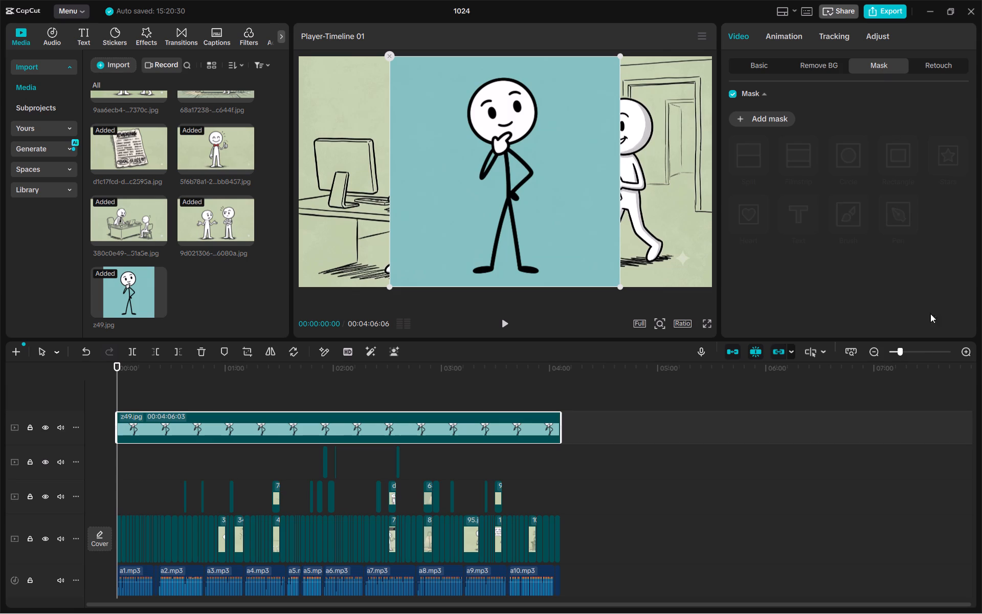
left_click(756, 111)
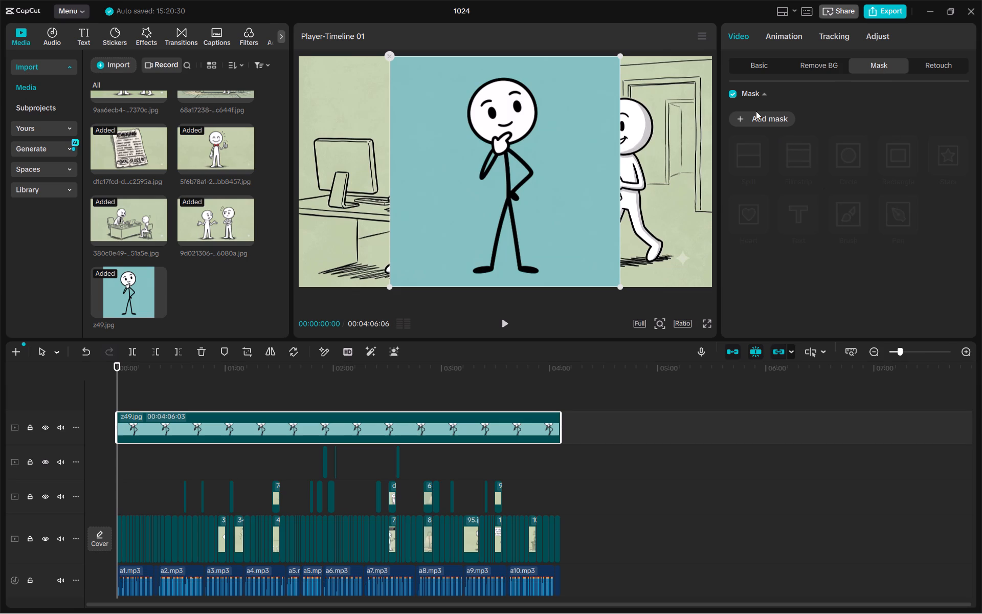
left_click(756, 121)
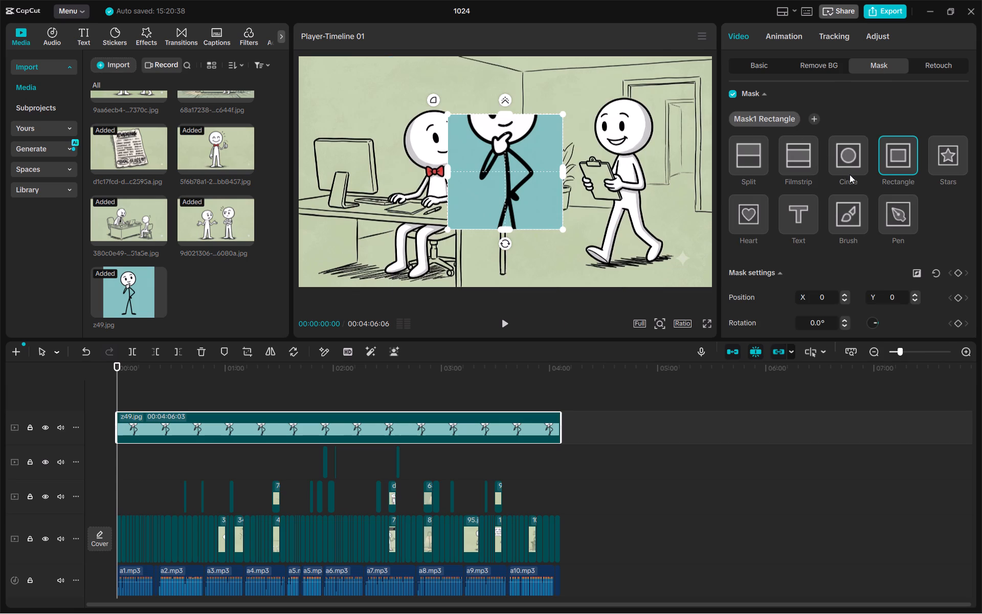
left_click(851, 161)
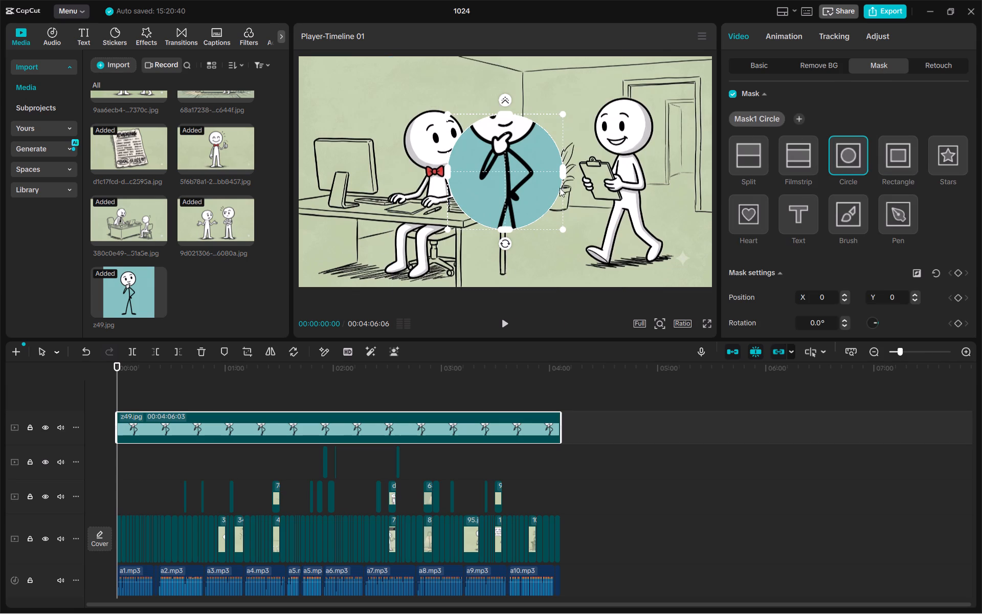
left_click(560, 225)
left_click_drag(506, 230, 507, 252)
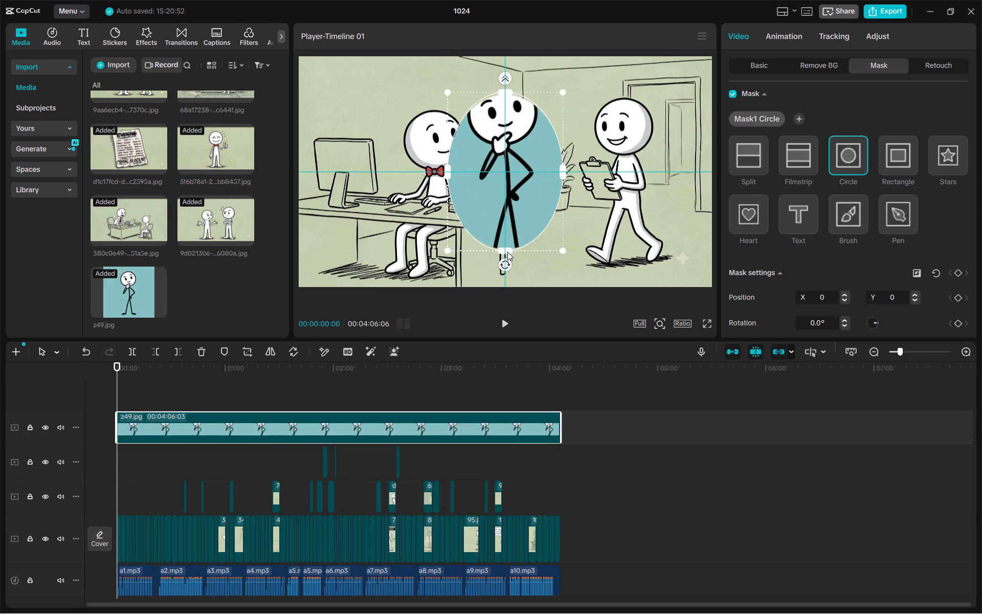
left_click_drag(507, 252, 510, 274)
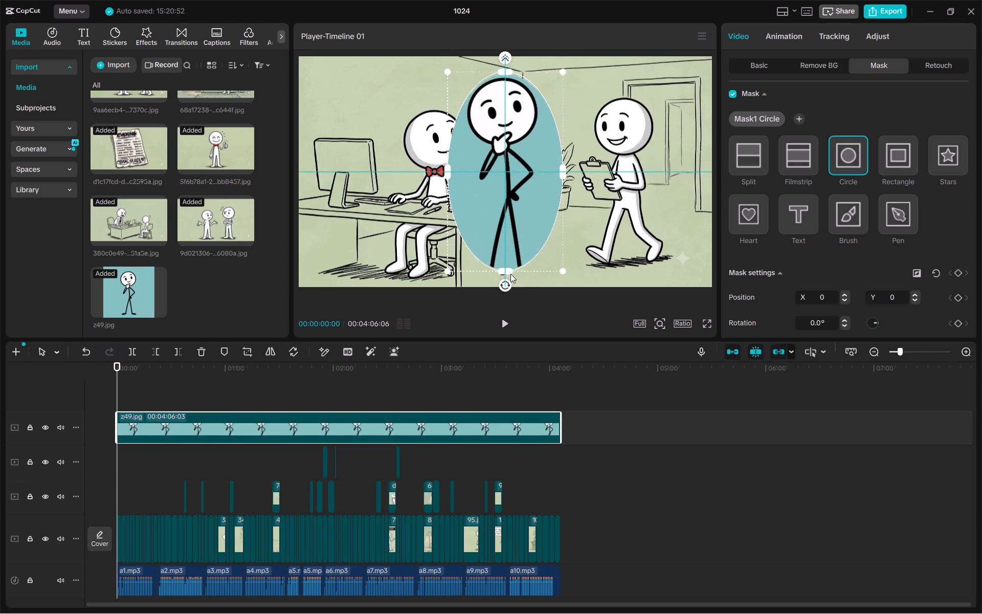
left_click_drag(510, 274, 515, 294)
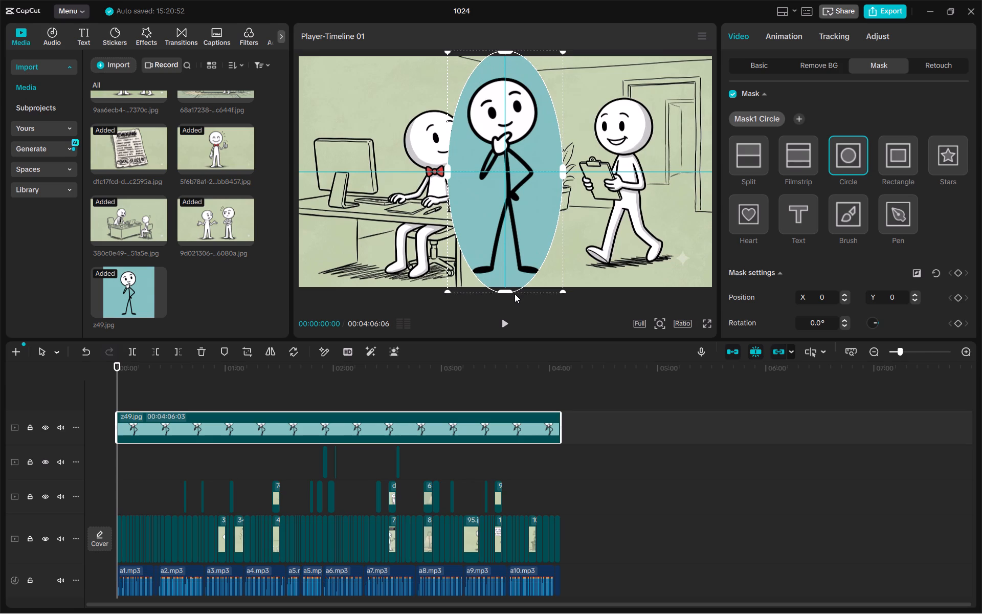
left_click_drag(515, 294, 510, 286)
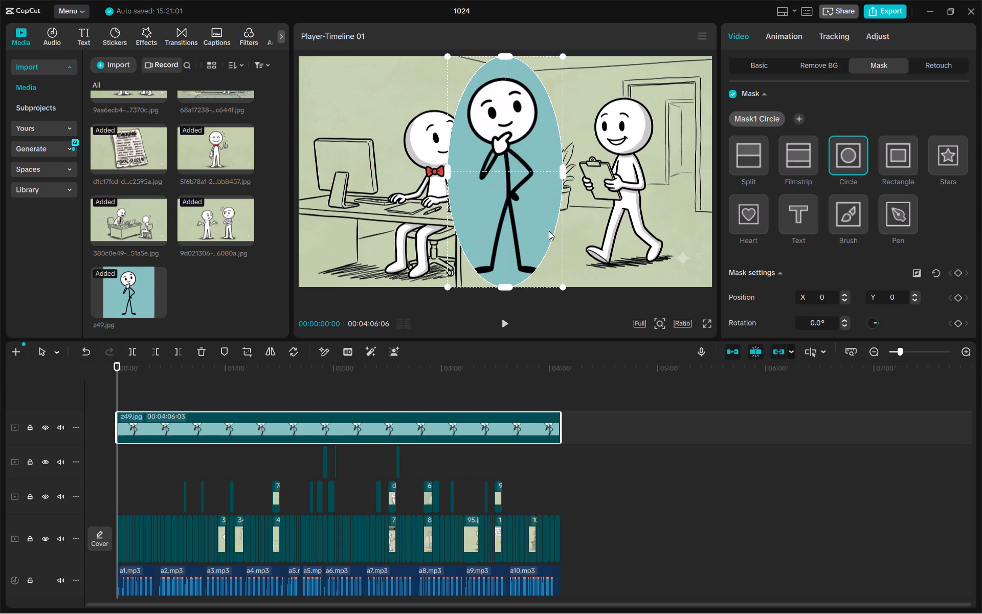
left_click_drag(562, 174, 586, 181)
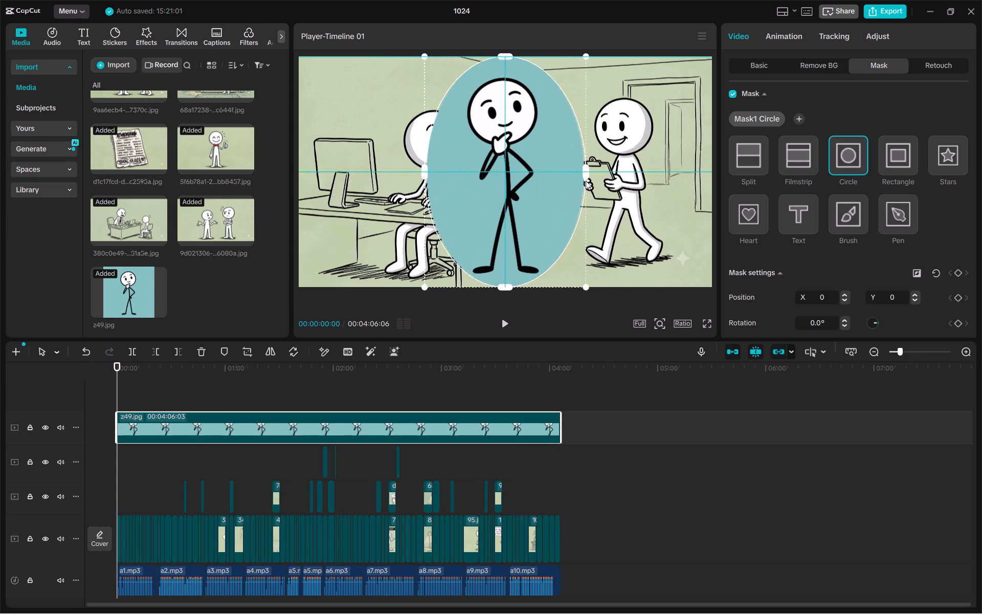
left_click_drag(586, 181, 621, 186)
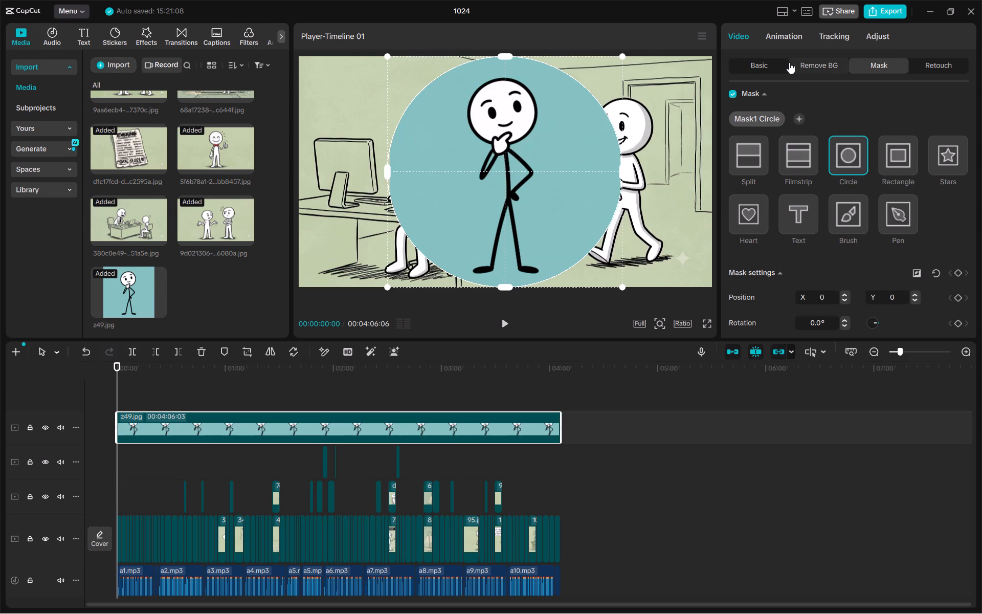
Scale the masked z49.jpg down to 8% and position it over the sparkle watermark in the frame's lower-right corner.
left_click(765, 67)
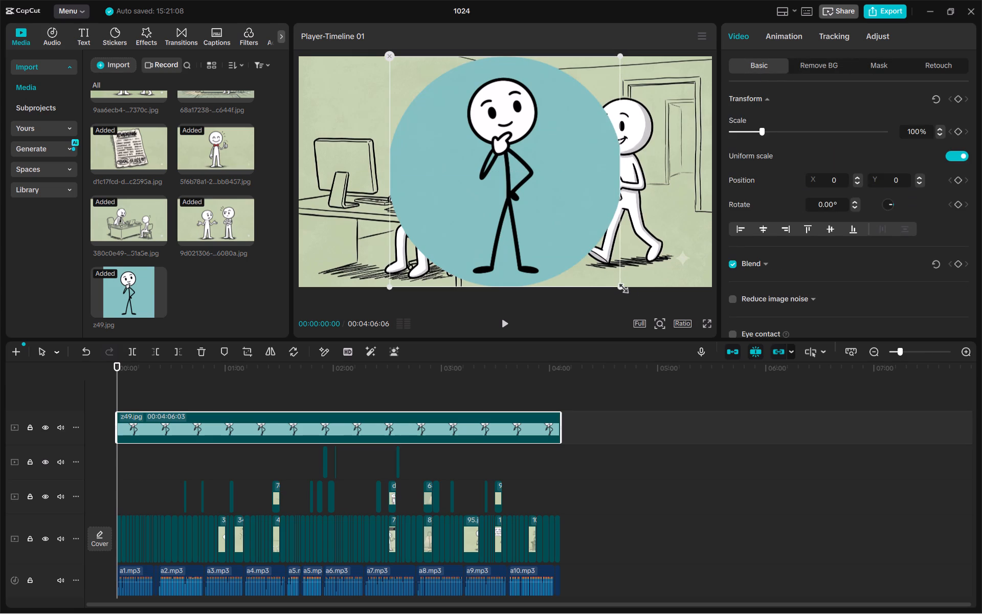
left_click_drag(618, 284, 484, 135)
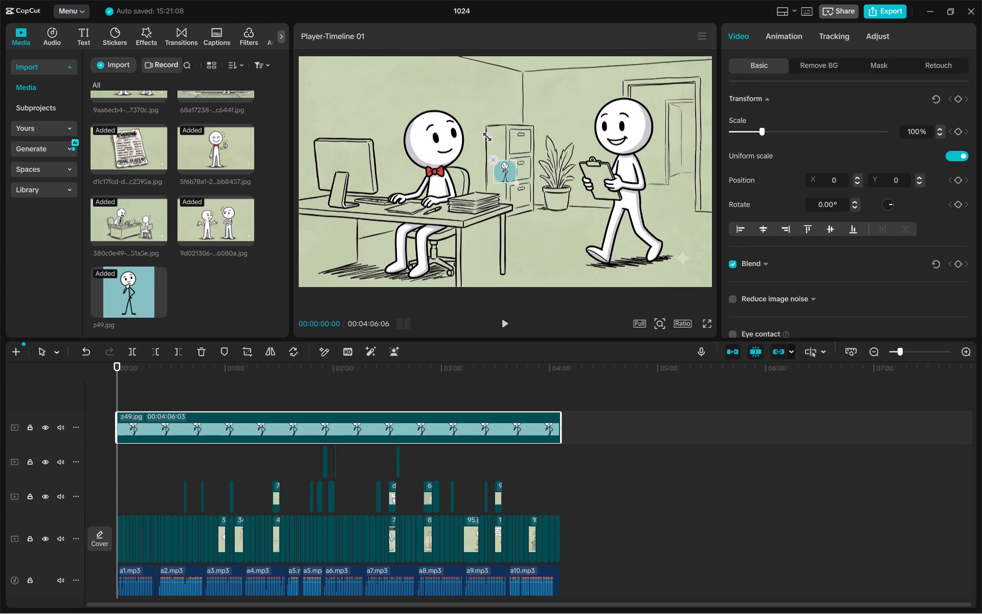
left_click_drag(484, 135, 482, 130)
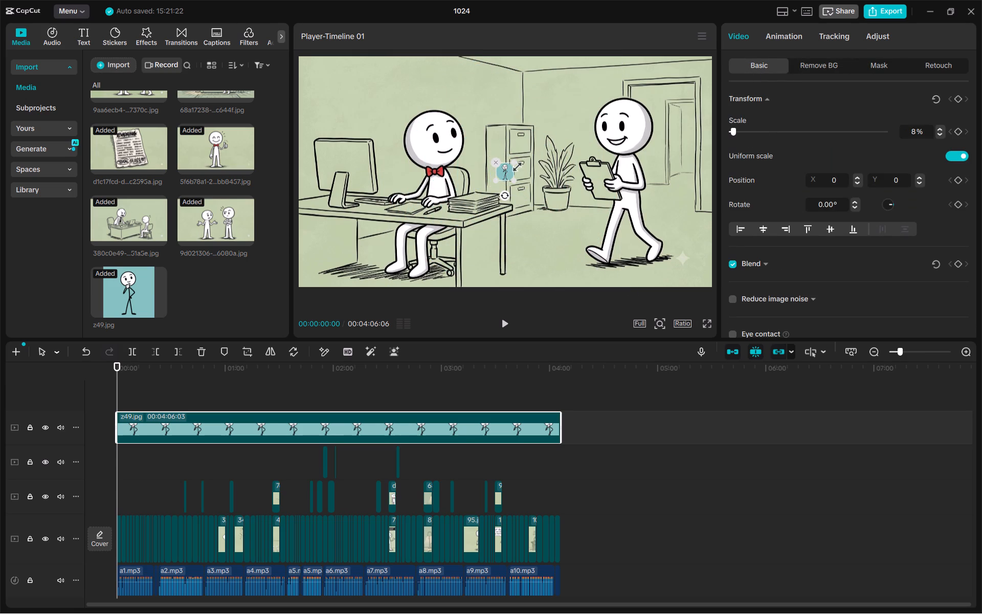
left_click_drag(504, 169, 677, 250)
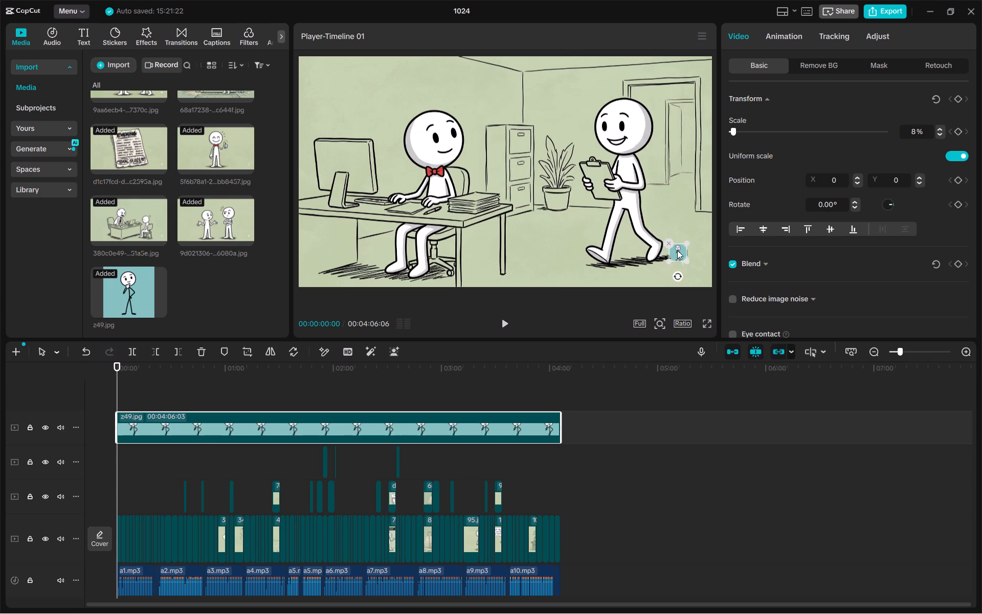
left_click_drag(677, 250, 684, 257)
left_click(660, 253)
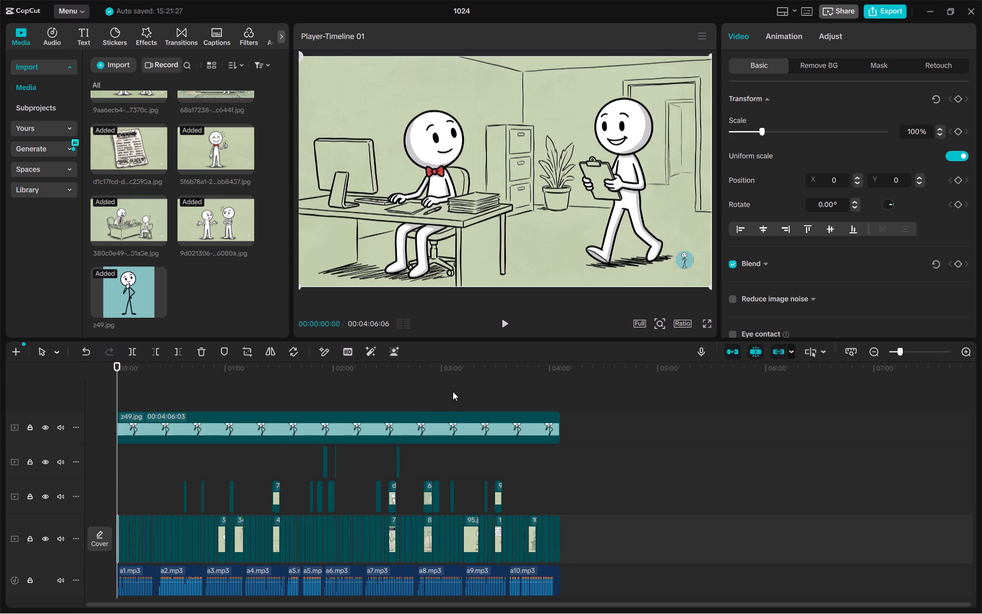
Generate auto captions for the video with the spoken language on Auto detect and filler-word identification off.
left_click(202, 34)
left_click(150, 388)
left_click_drag(148, 389, 73, 404)
left_click(227, 34)
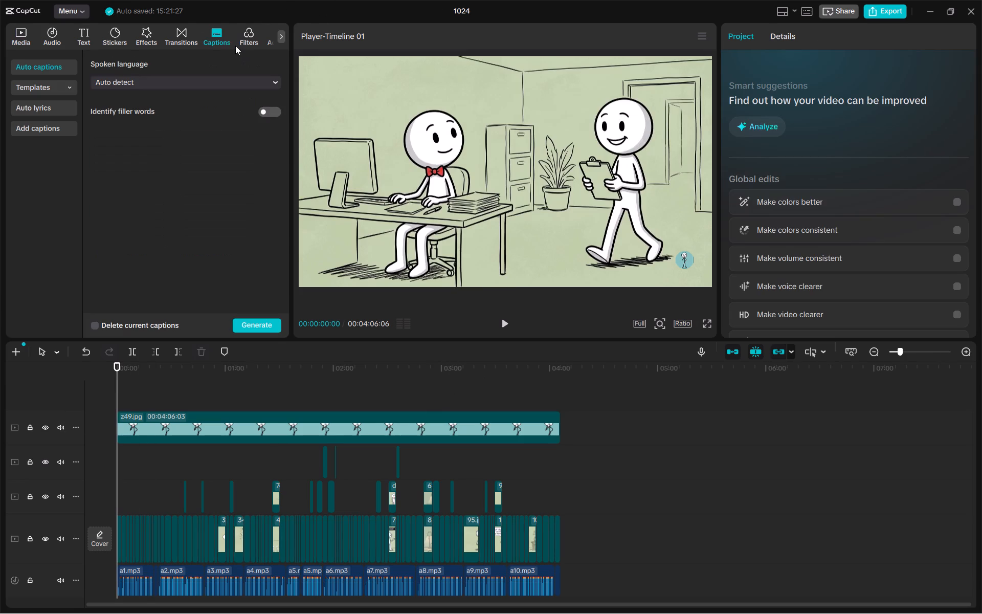
left_click(164, 79)
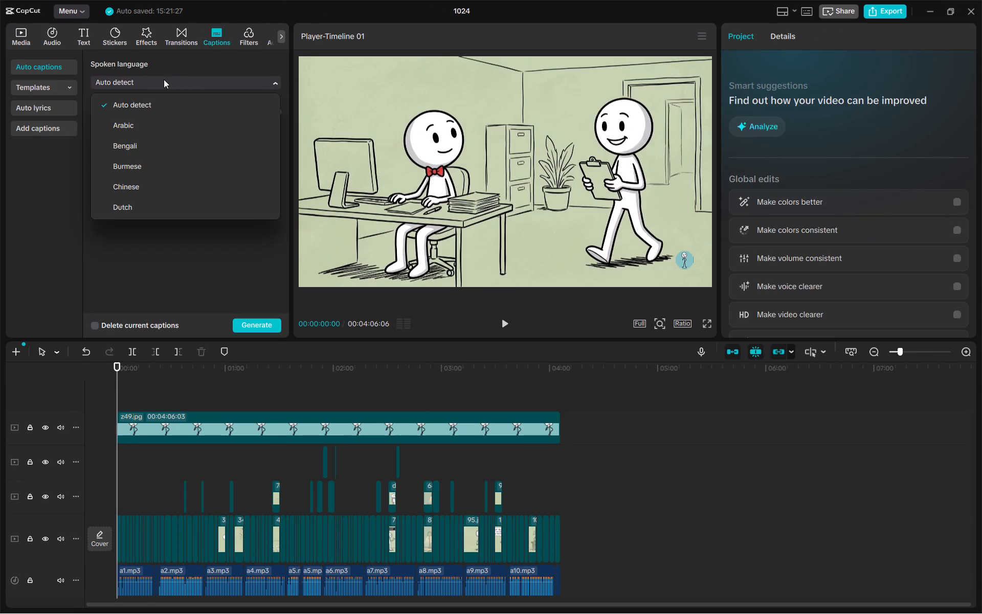
left_click(164, 79)
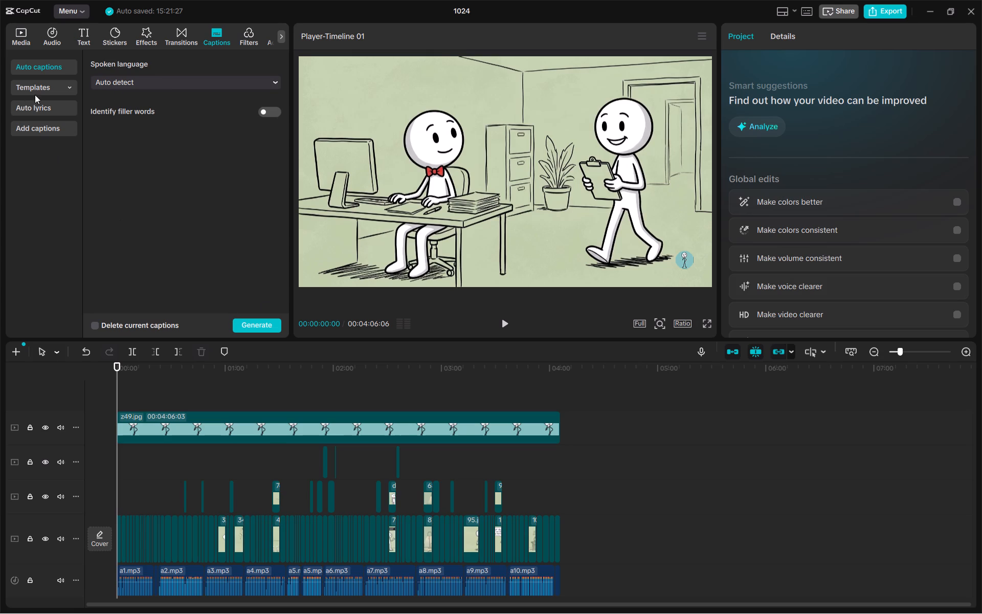
left_click(65, 86)
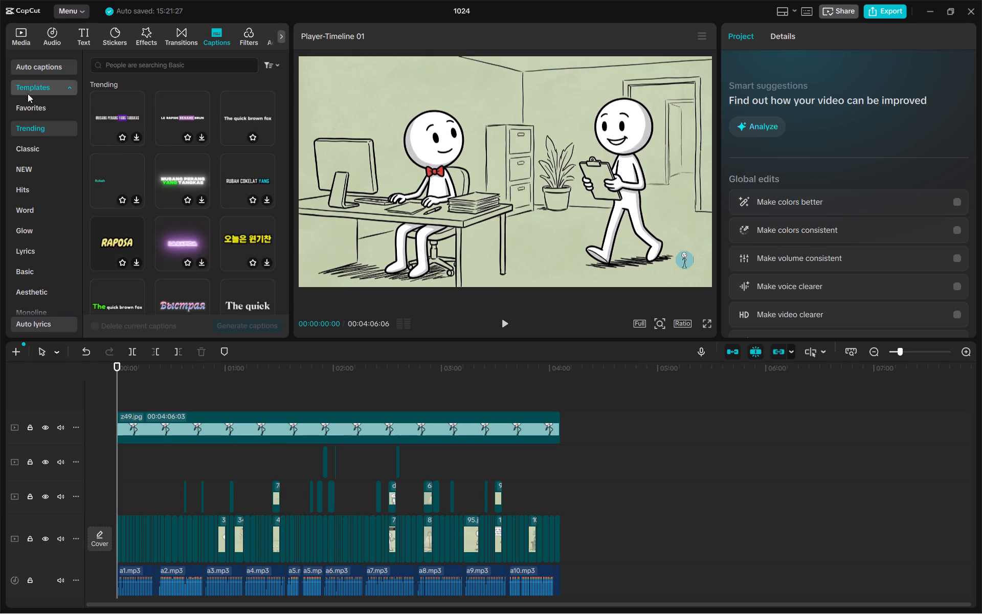
left_click(48, 70)
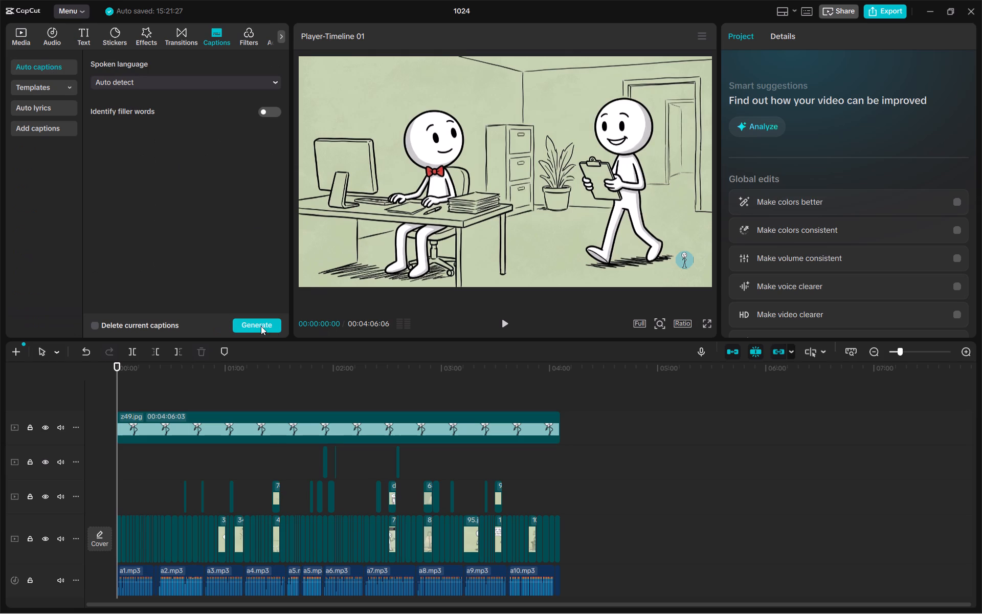
left_click(261, 323)
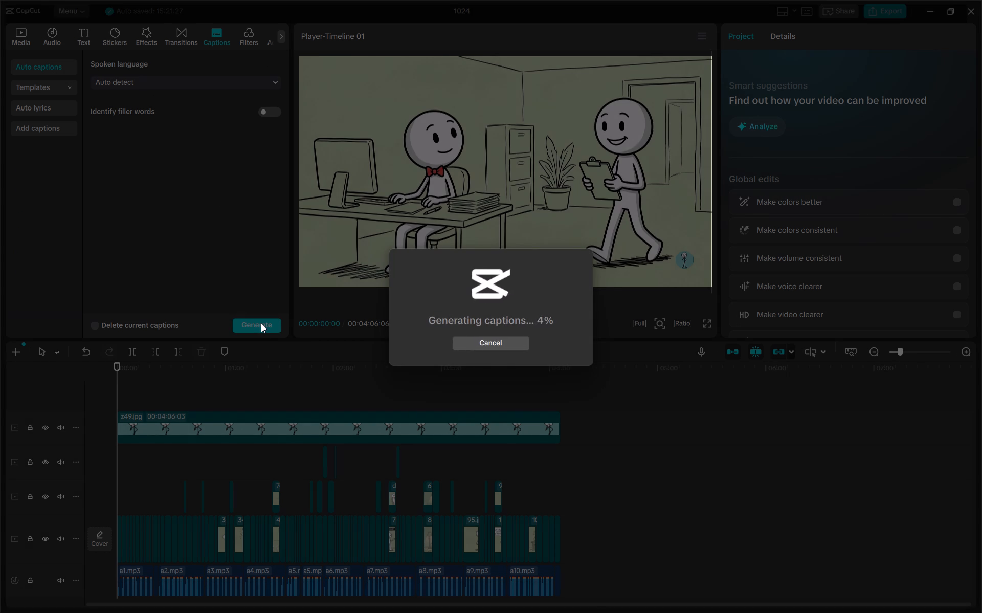
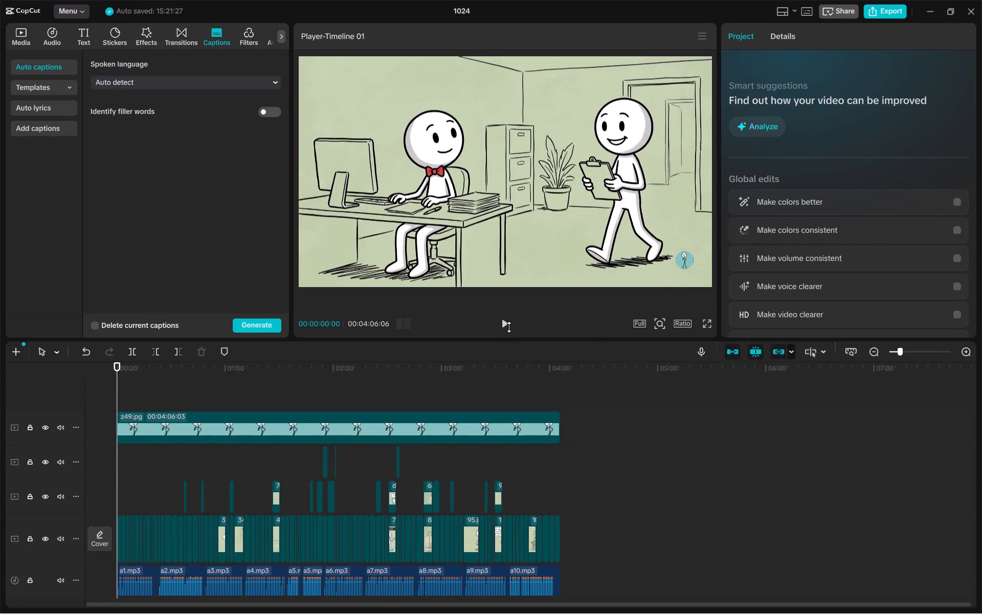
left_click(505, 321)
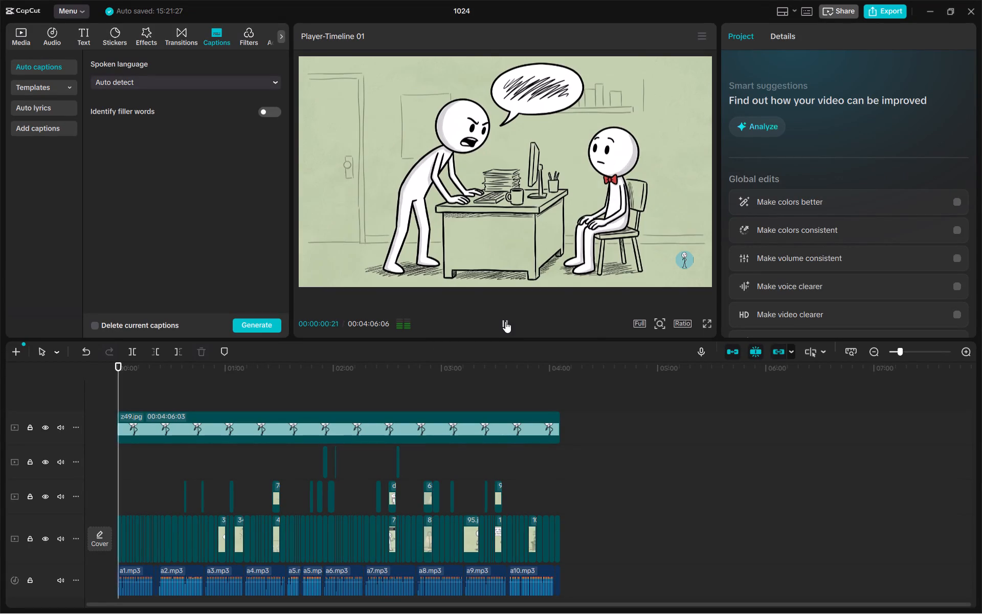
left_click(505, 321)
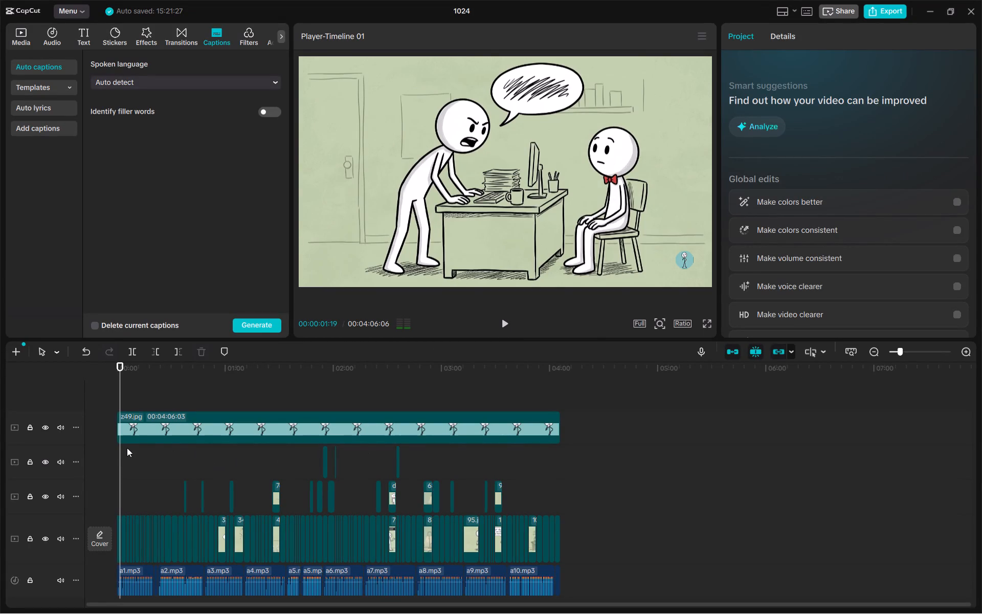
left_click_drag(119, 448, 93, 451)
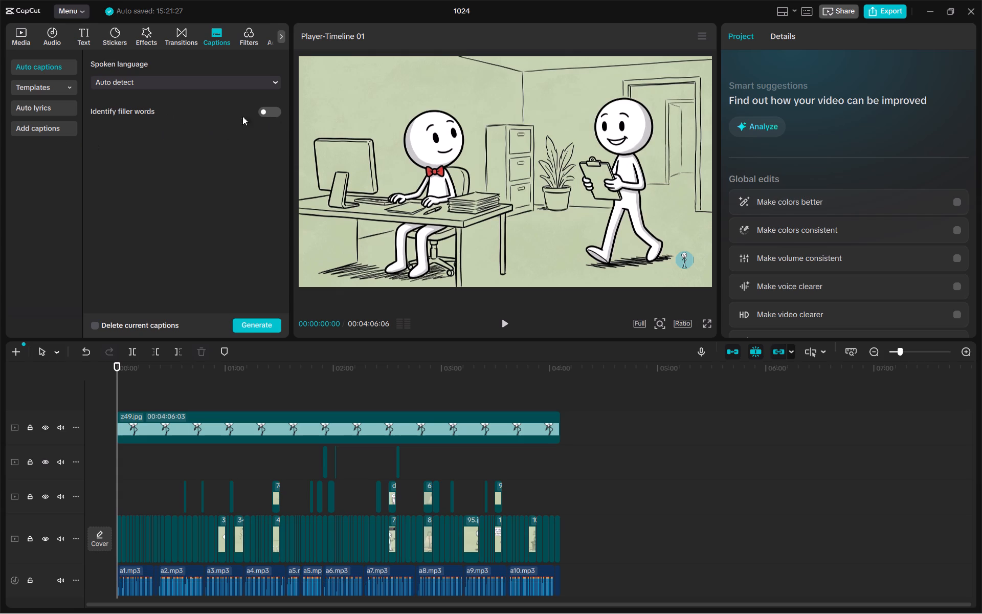
Add the Monoline caption template with bold white capitals and a cyan highlighted word (RUBAH COKELAT YANG) at the timeline start.
left_click(35, 86)
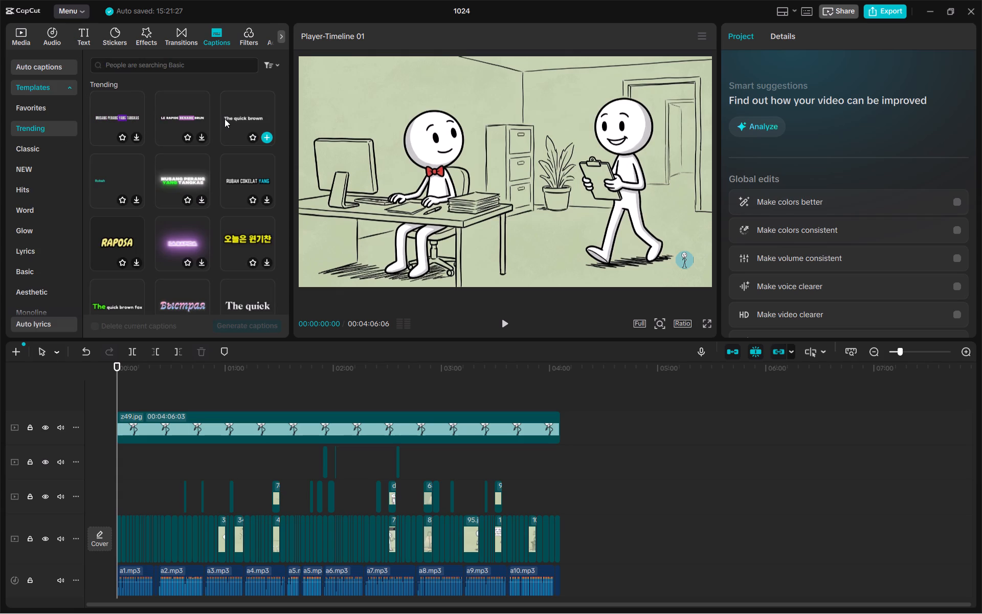
scroll(41, 198, "down", 3)
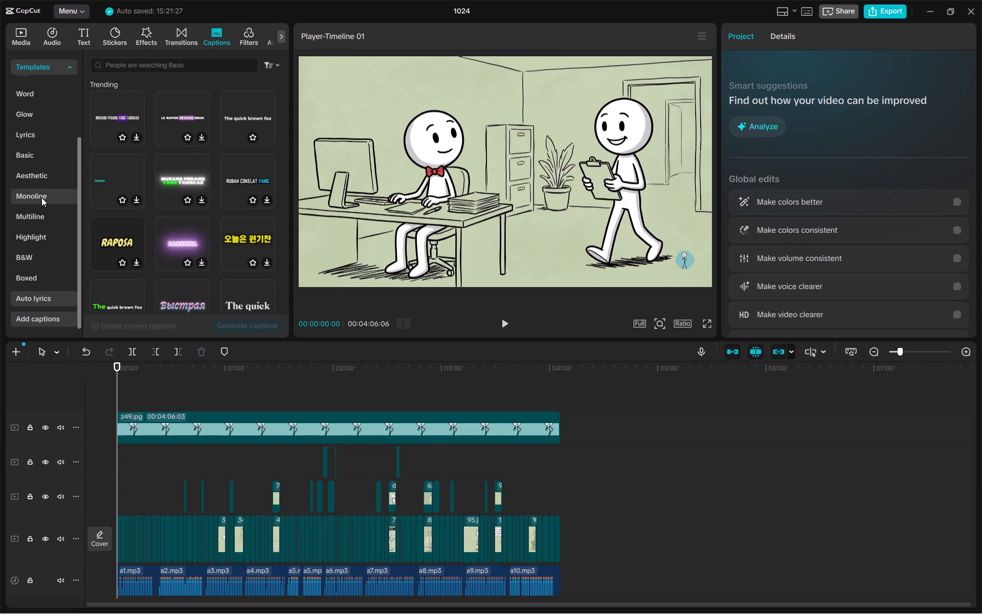
scroll(37, 266, "down", 1)
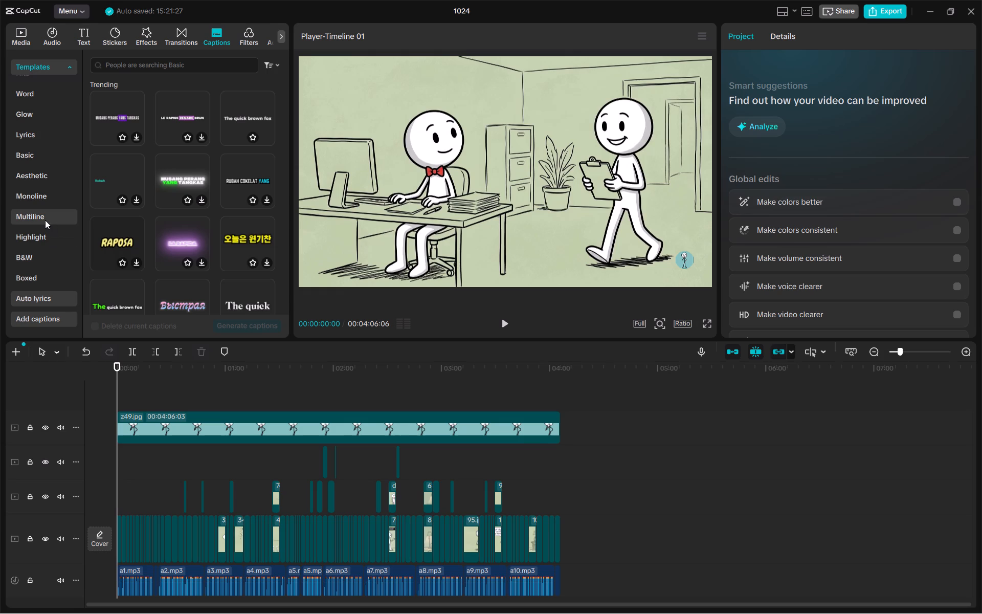
left_click(45, 220)
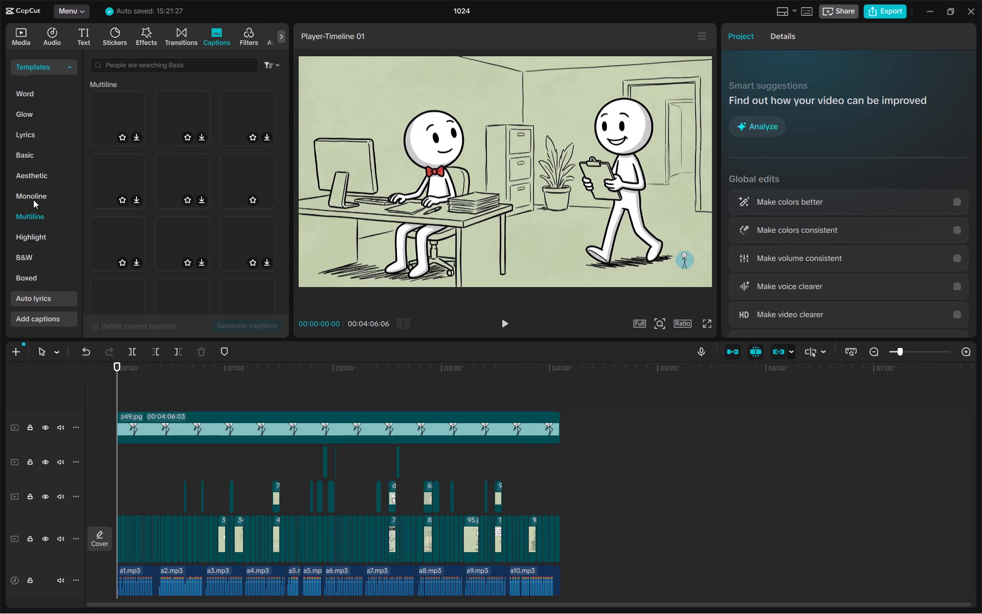
left_click(34, 199)
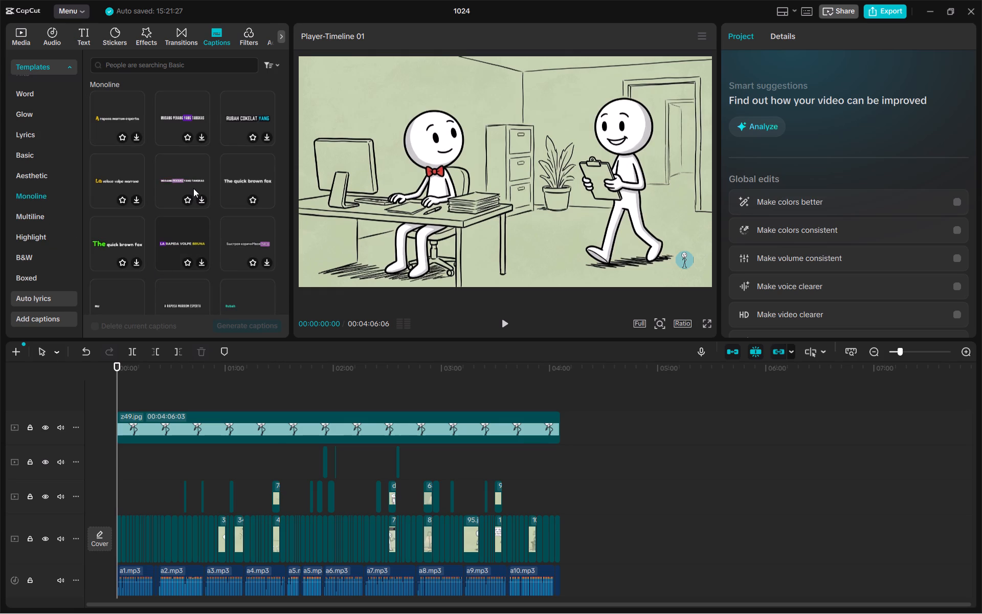
left_click(252, 122)
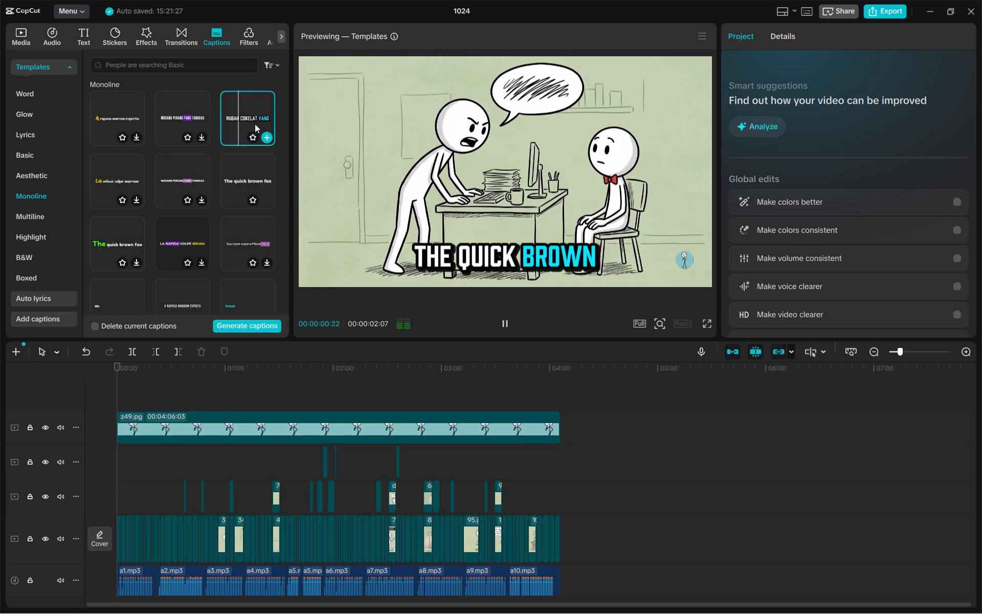
left_click(266, 139)
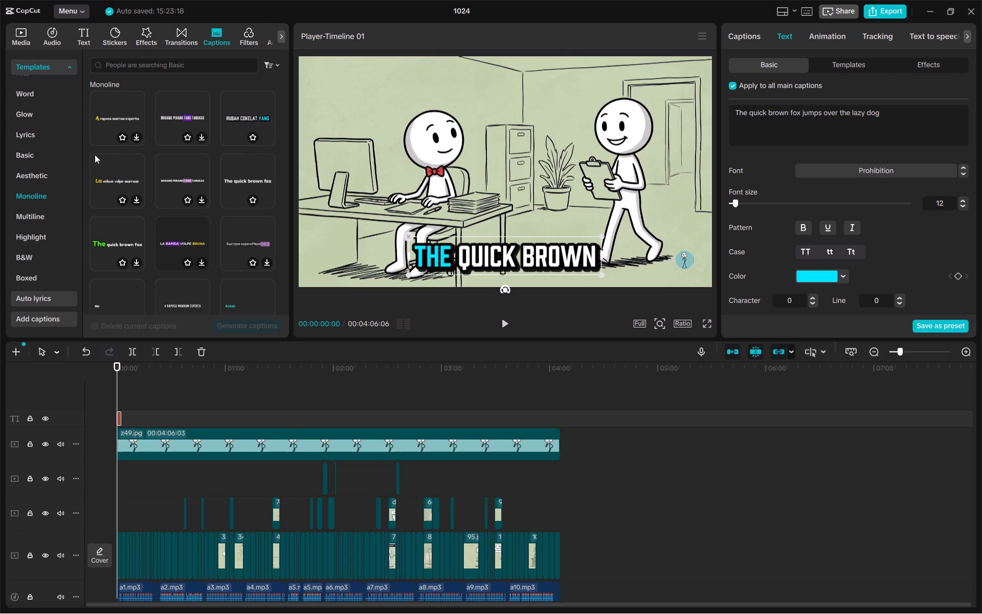
Generate auto captions with the spoken language on Auto detect, deleting the current captions.
scroll(54, 79, "up", 4)
left_click(55, 71)
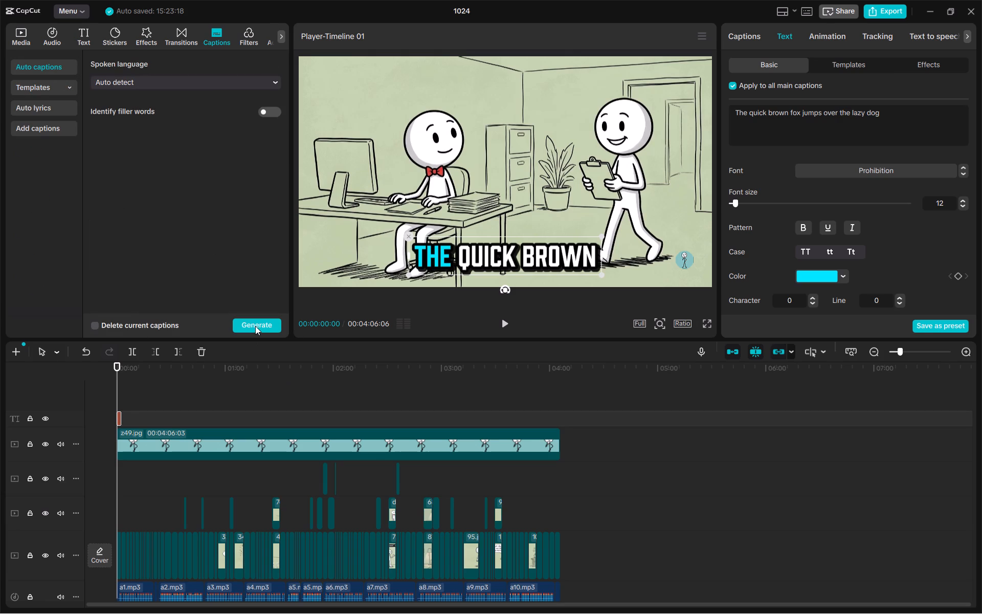
left_click(96, 326)
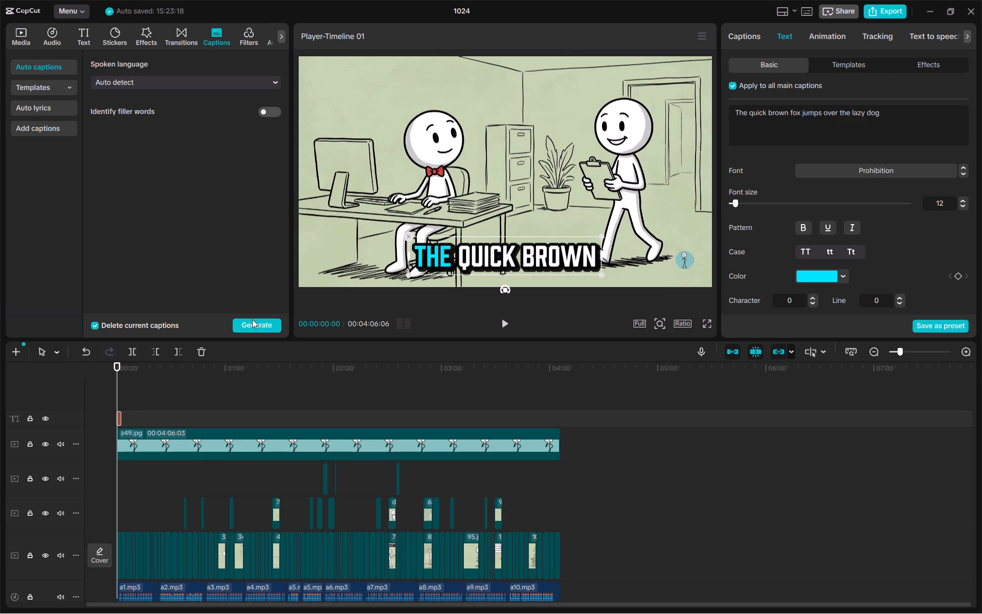
left_click(258, 325)
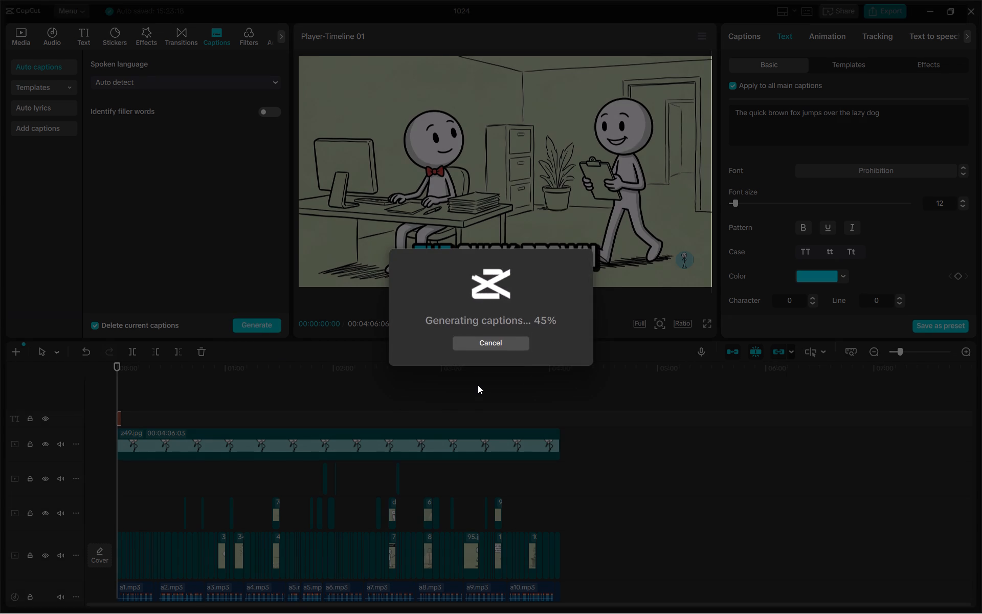
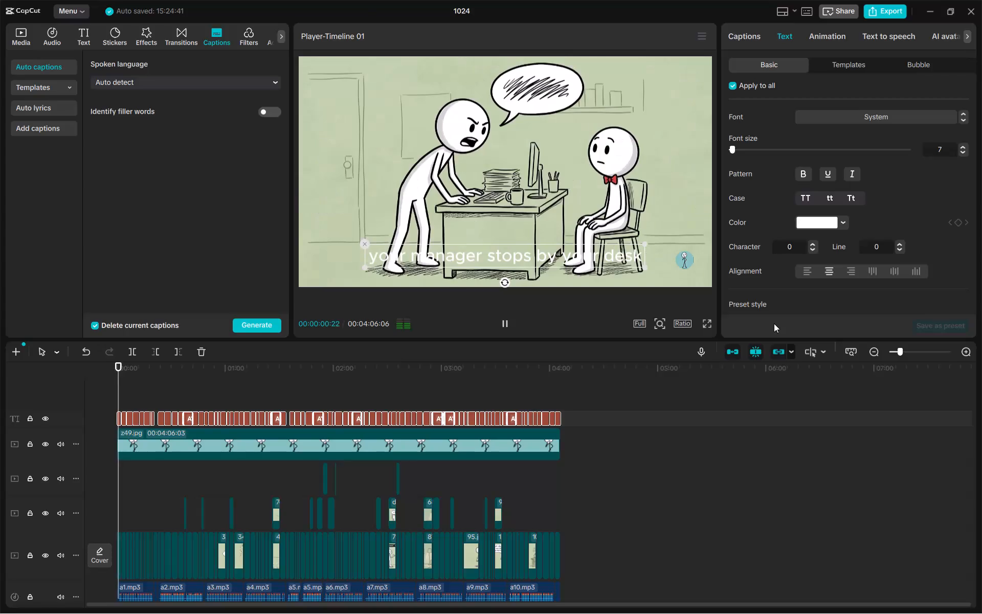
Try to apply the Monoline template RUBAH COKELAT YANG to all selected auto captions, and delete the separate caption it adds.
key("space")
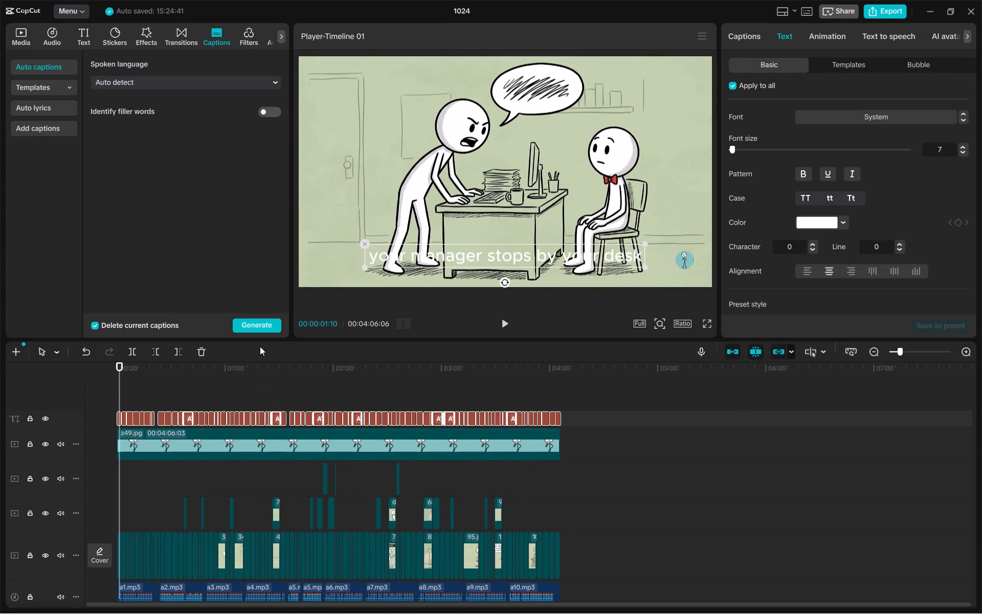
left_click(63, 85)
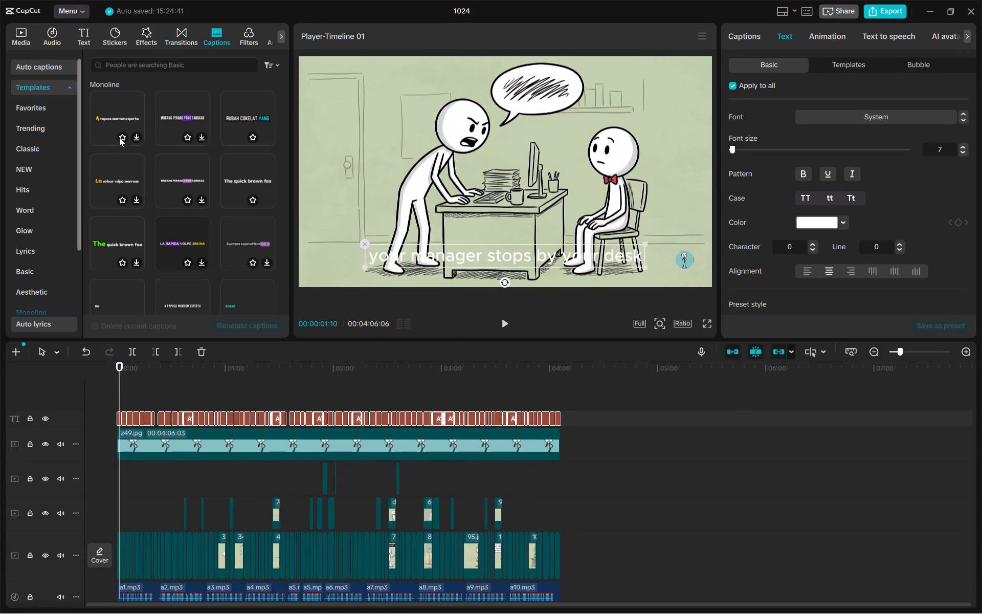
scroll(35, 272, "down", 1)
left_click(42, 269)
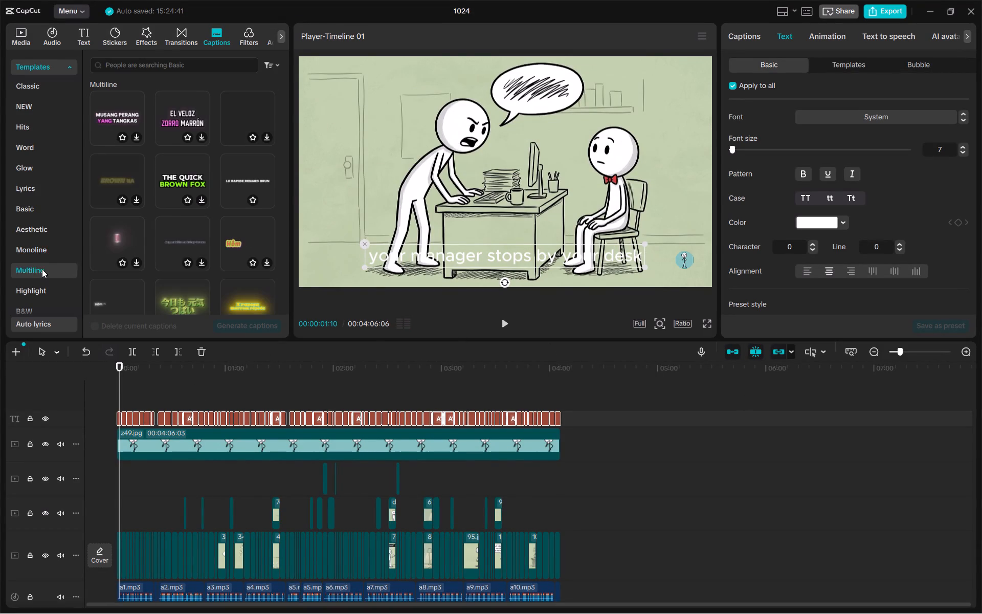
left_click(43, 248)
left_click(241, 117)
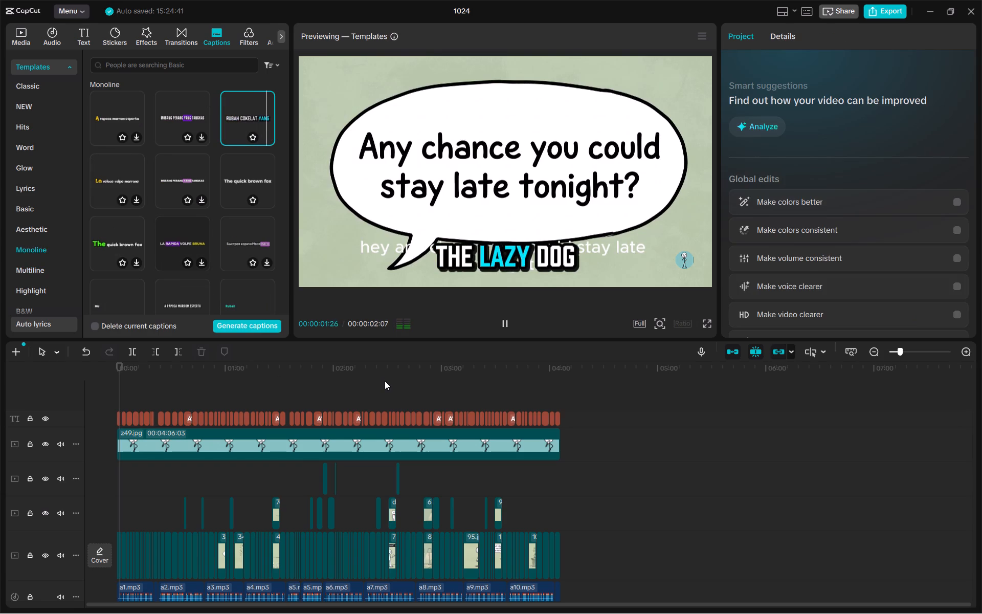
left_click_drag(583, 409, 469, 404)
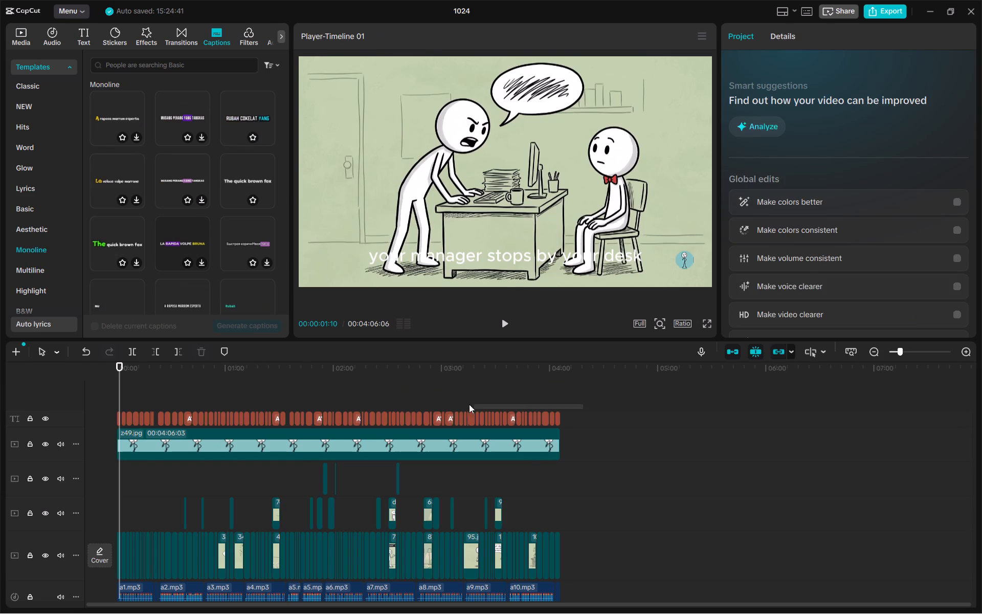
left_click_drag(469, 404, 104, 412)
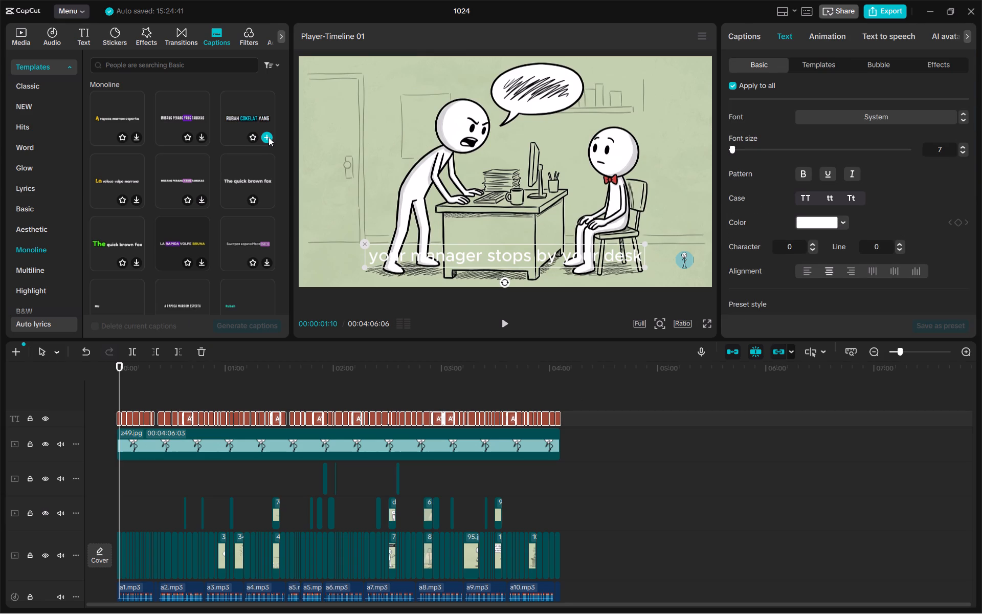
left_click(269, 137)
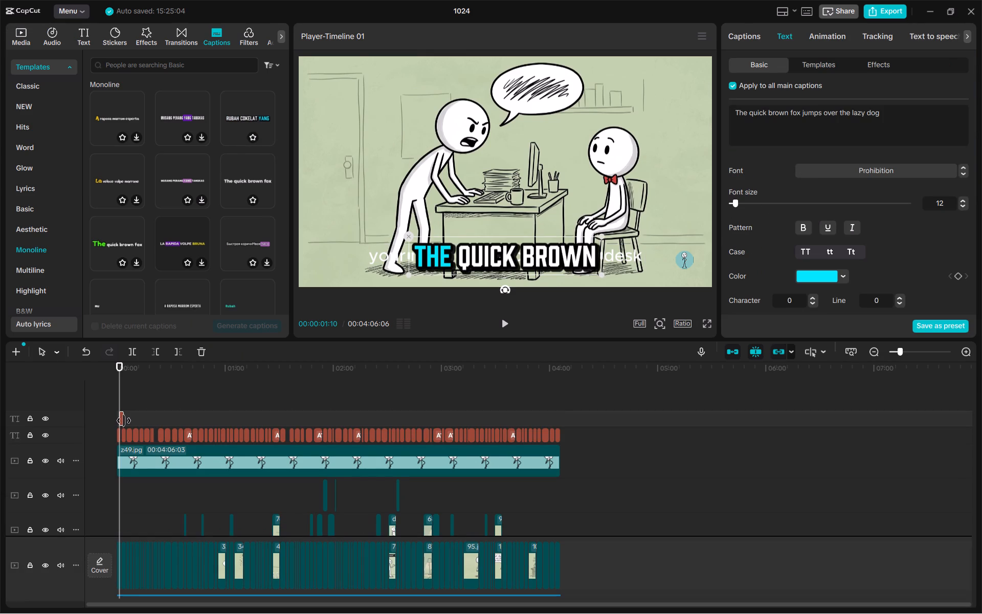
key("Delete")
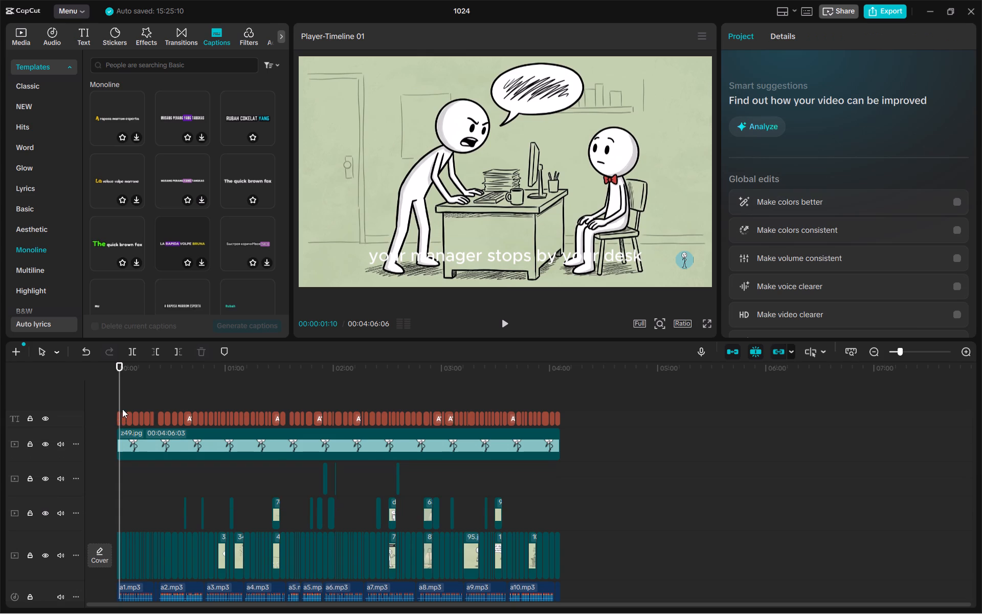
Select all the auto captions on the timeline and open the text templates that can be applied to them.
left_click(122, 403)
left_click(116, 399)
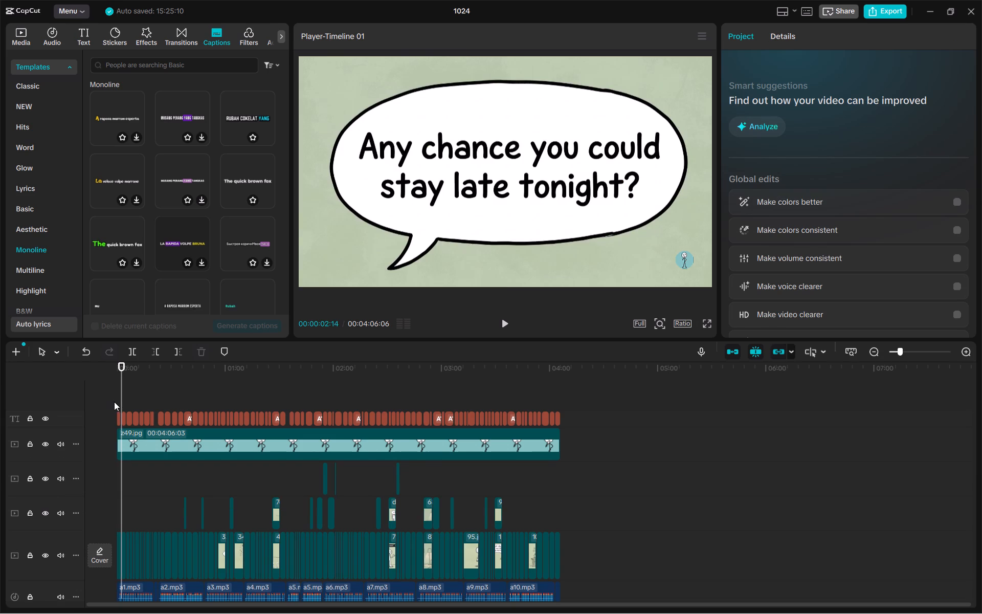
left_click(186, 410)
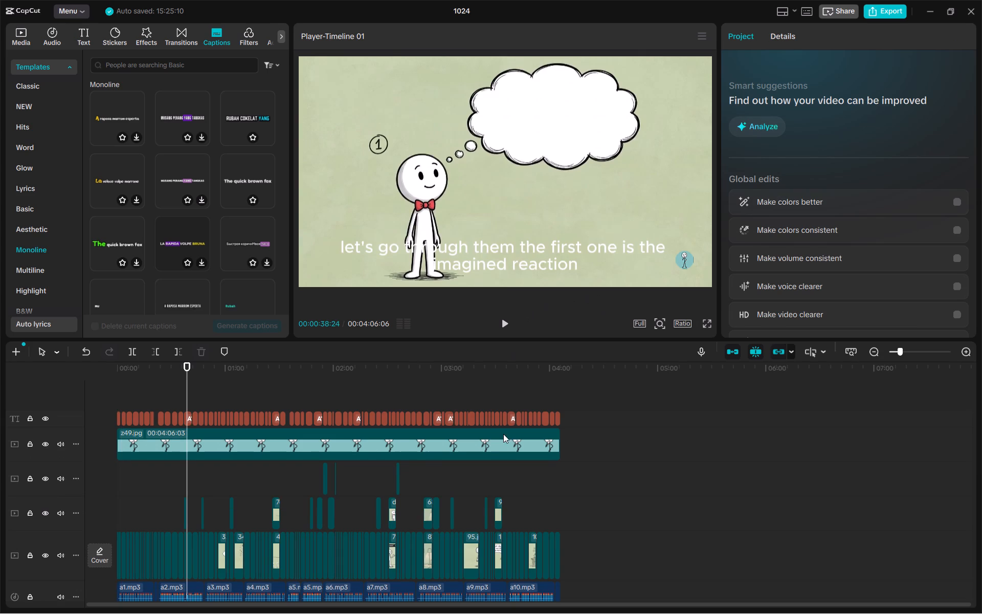
left_click_drag(97, 407, 222, 408)
left_click_drag(222, 408, 644, 419)
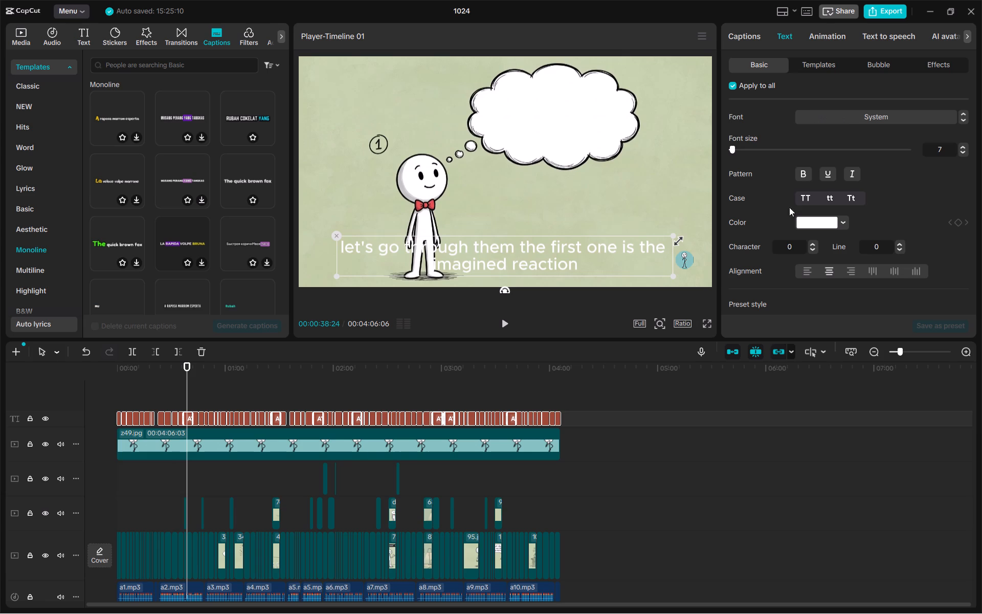
left_click(823, 58)
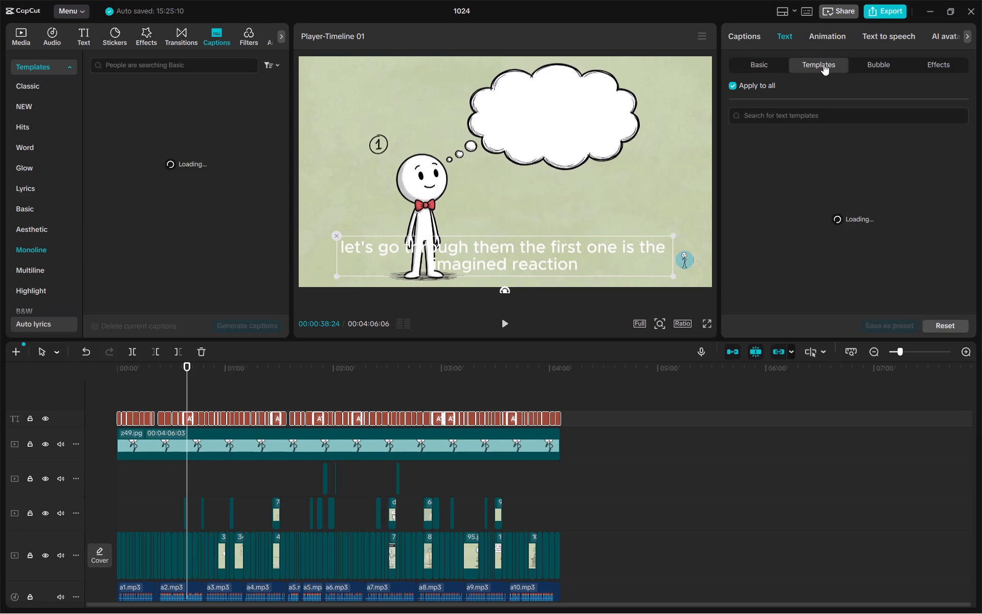
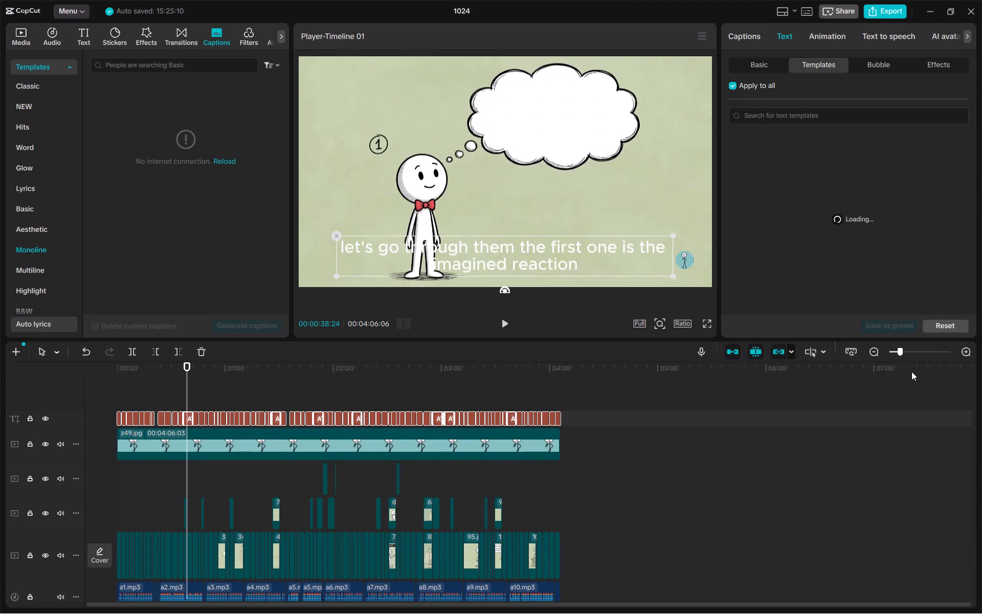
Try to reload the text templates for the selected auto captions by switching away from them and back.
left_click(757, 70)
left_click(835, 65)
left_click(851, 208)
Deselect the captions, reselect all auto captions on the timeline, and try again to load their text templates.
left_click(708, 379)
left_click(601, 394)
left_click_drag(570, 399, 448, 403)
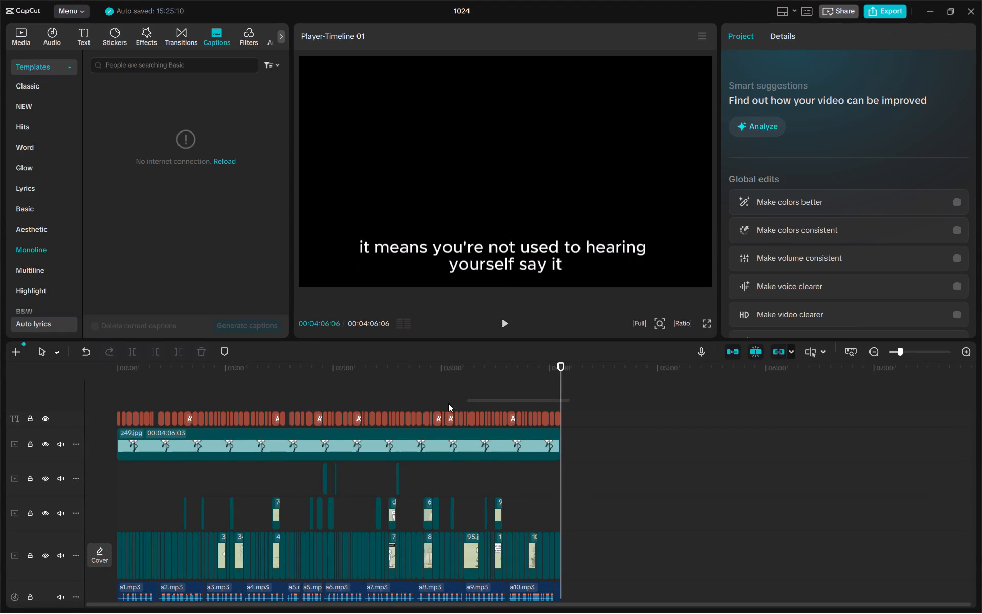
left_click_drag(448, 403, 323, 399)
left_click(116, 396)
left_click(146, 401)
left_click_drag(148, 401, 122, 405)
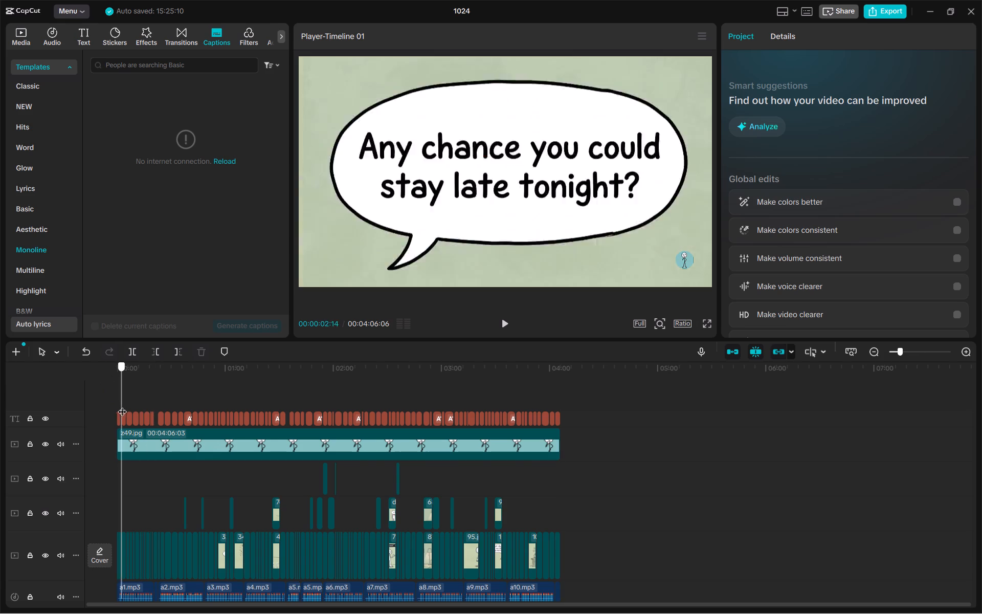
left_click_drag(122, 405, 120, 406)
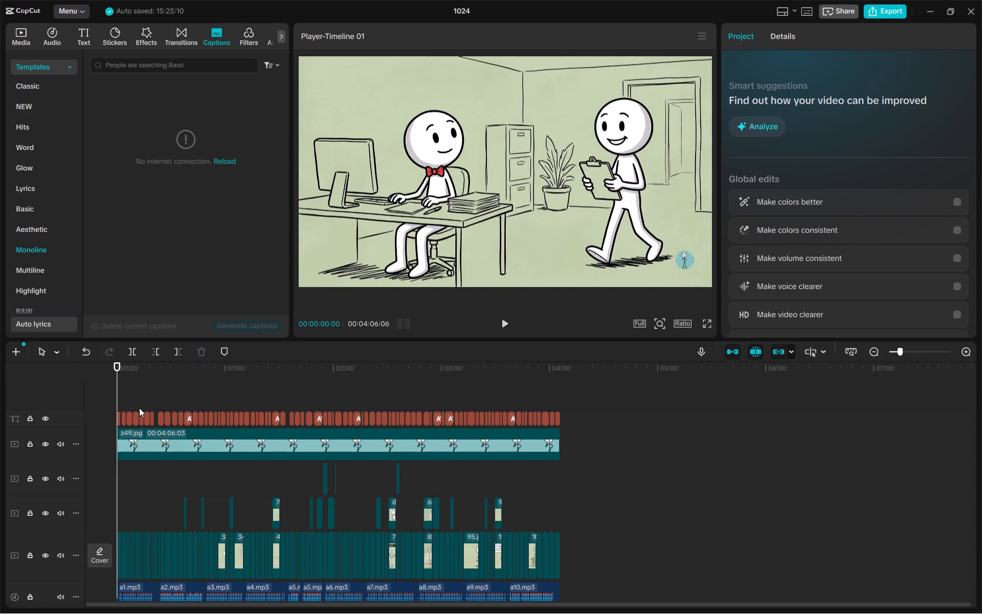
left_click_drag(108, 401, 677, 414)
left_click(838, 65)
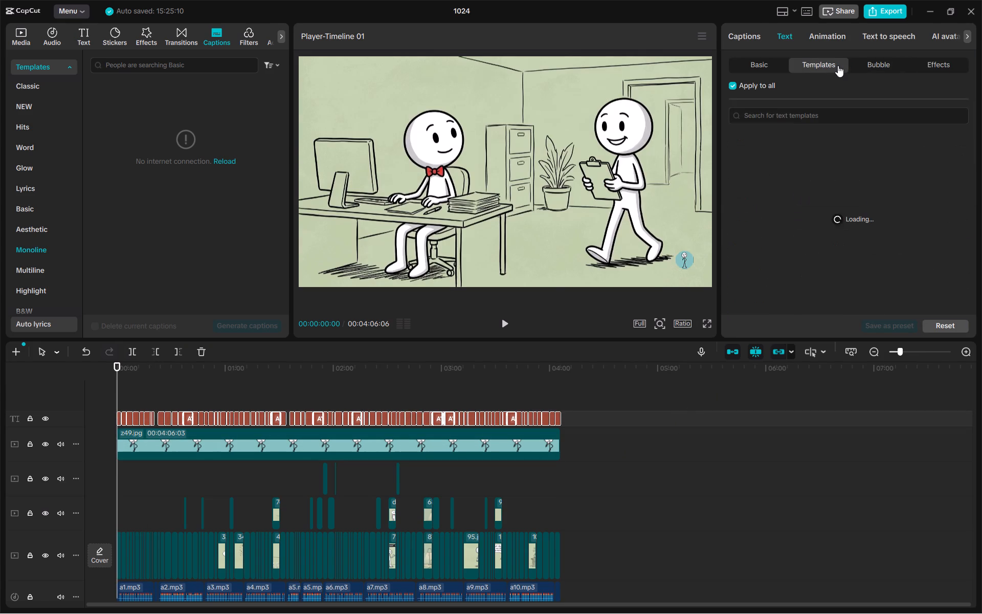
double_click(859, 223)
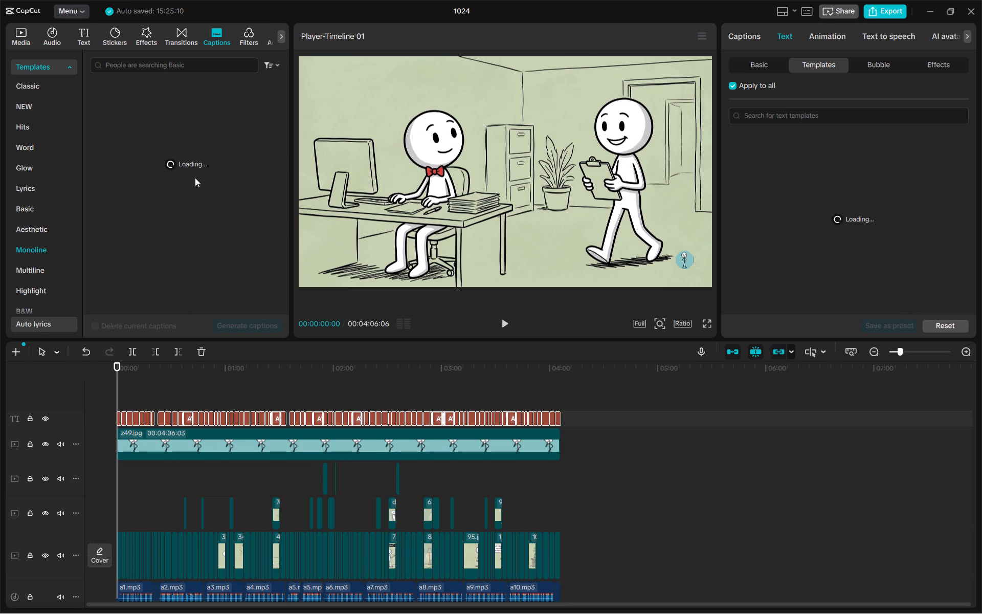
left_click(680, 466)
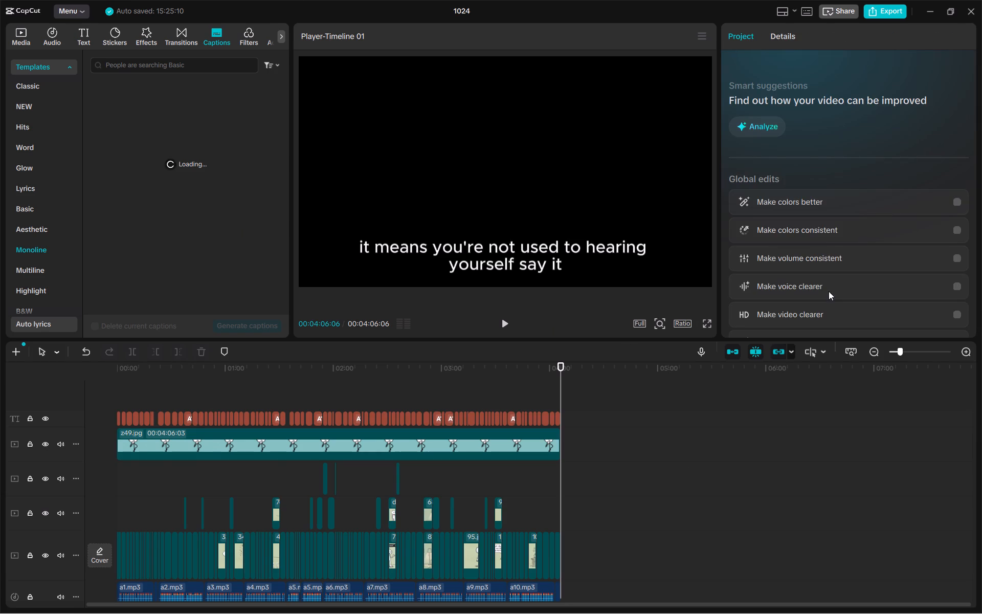
Close project 1024 and reopen it from the project list.
left_click(974, 15)
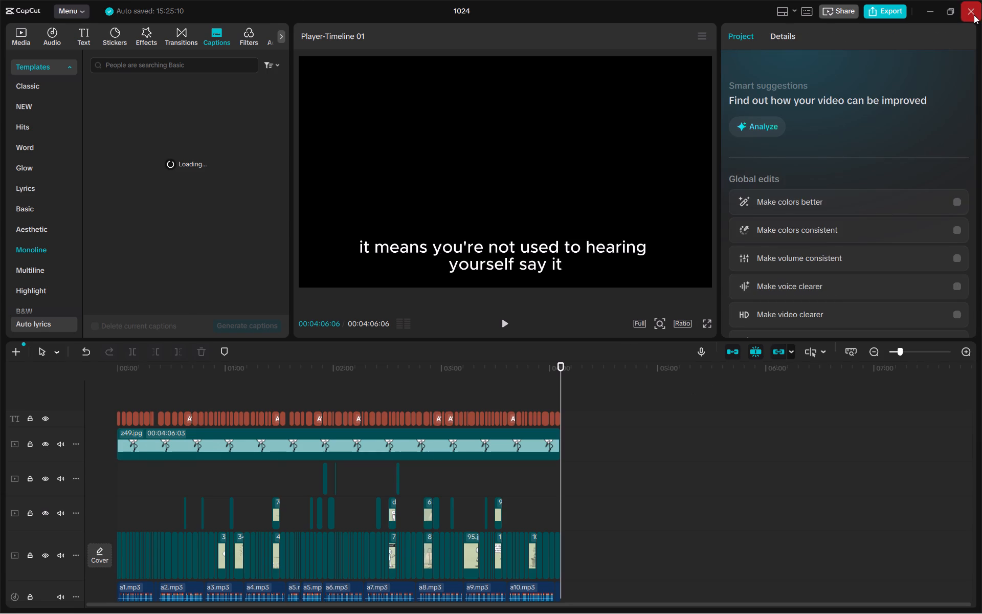
left_click(981, 0)
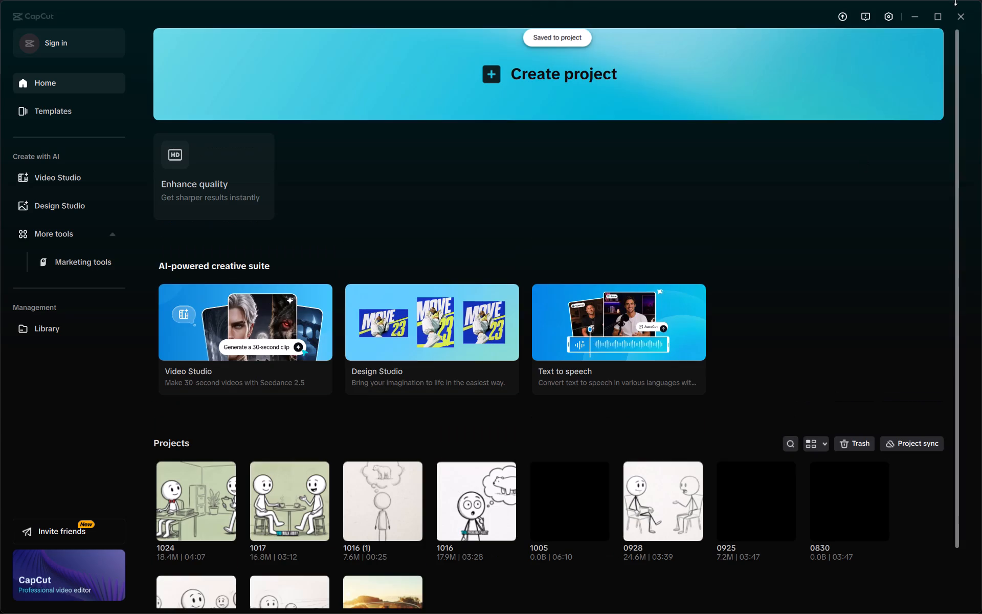
left_click(188, 498)
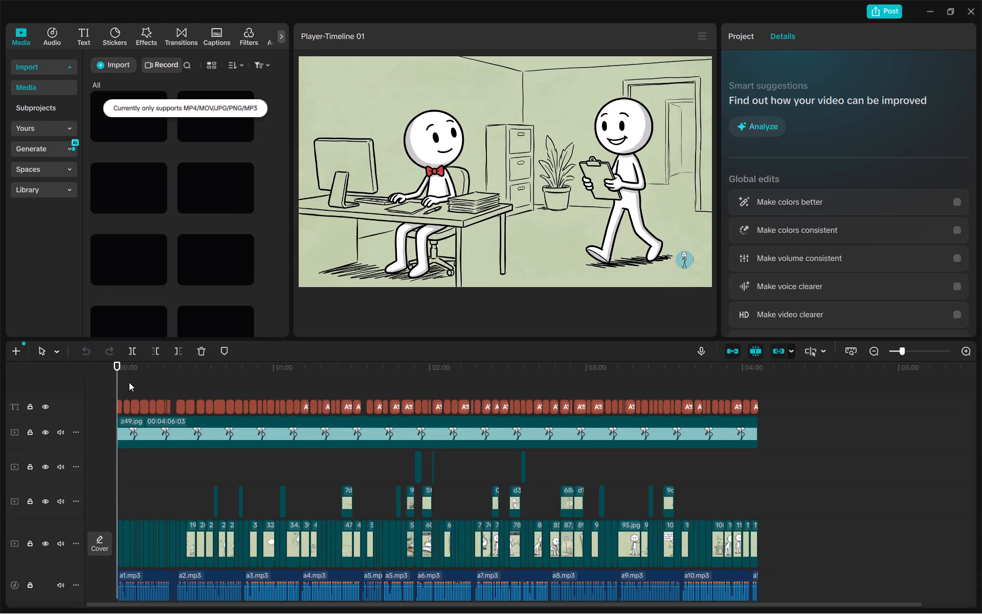
Select all the auto captions in the reopened project and open the text templates that can be applied to them.
left_click(887, 432)
left_click_drag(788, 391, 788, 391)
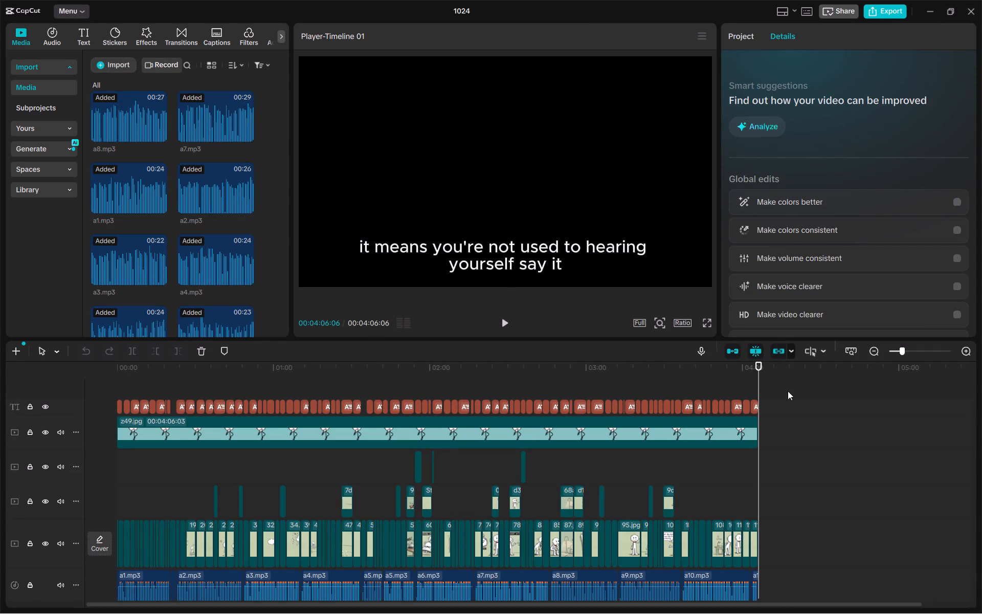
left_click_drag(788, 391, 160, 396)
left_click_drag(160, 396, 107, 403)
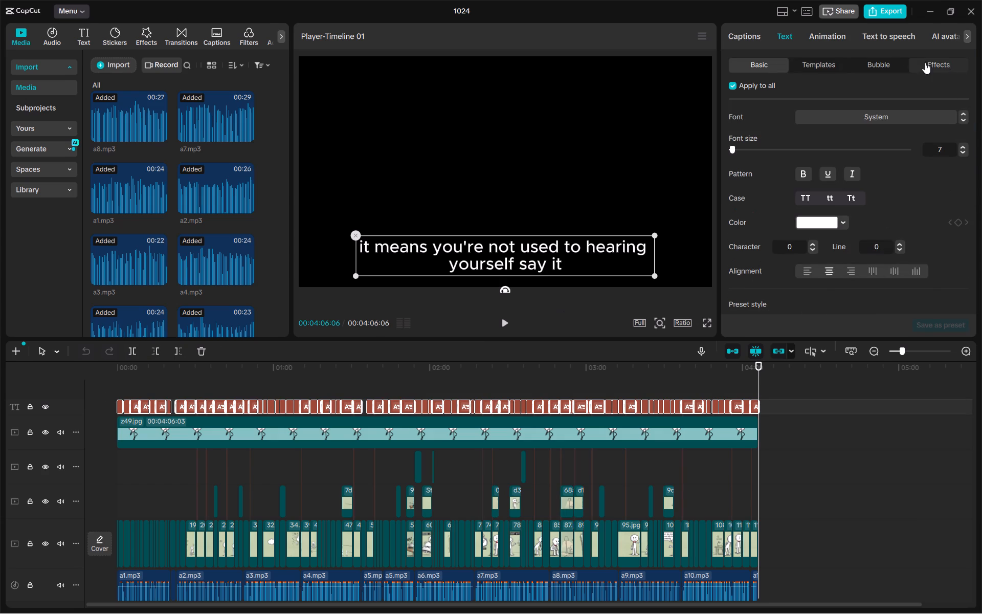
left_click(822, 59)
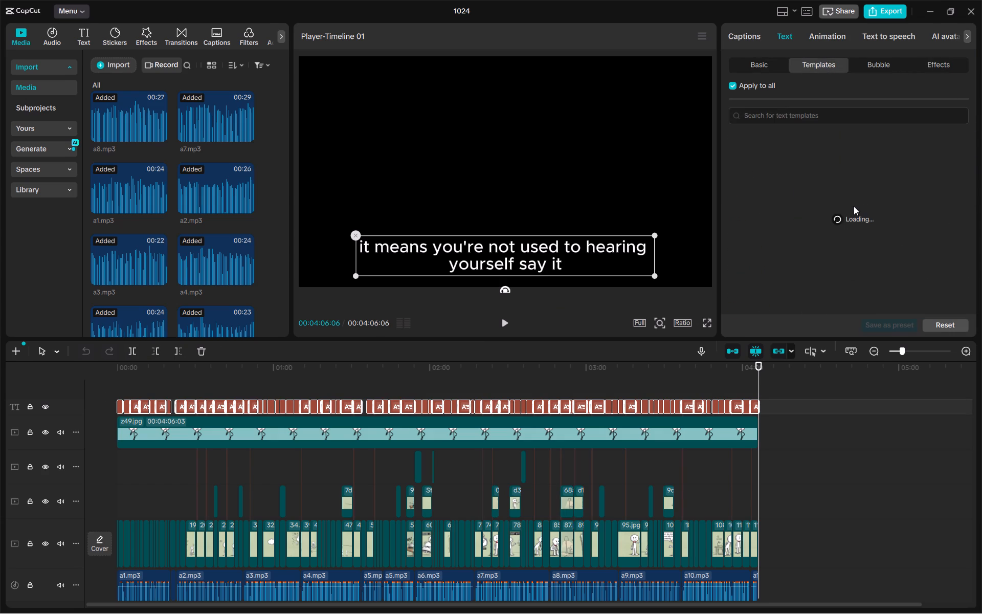
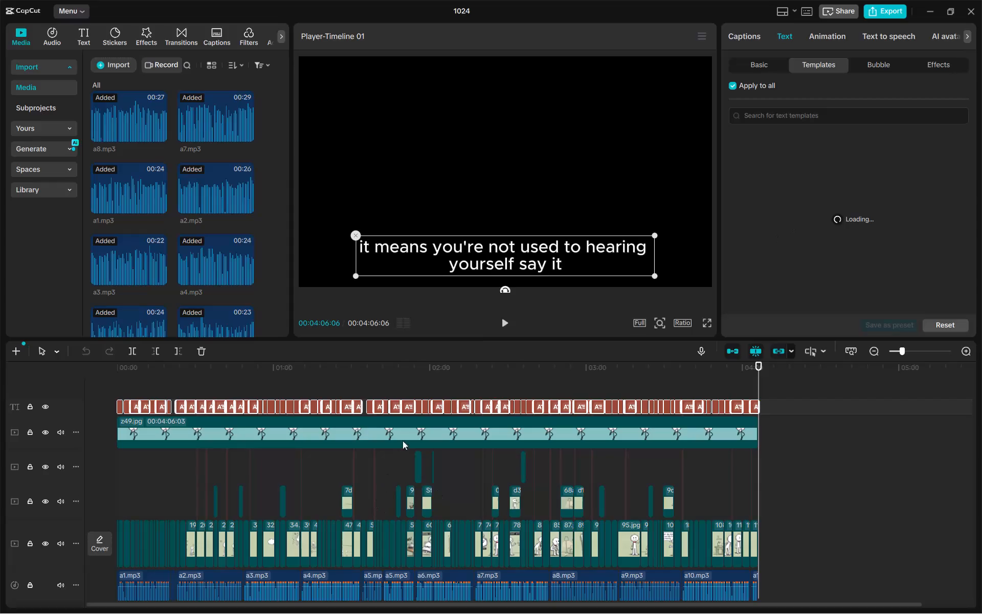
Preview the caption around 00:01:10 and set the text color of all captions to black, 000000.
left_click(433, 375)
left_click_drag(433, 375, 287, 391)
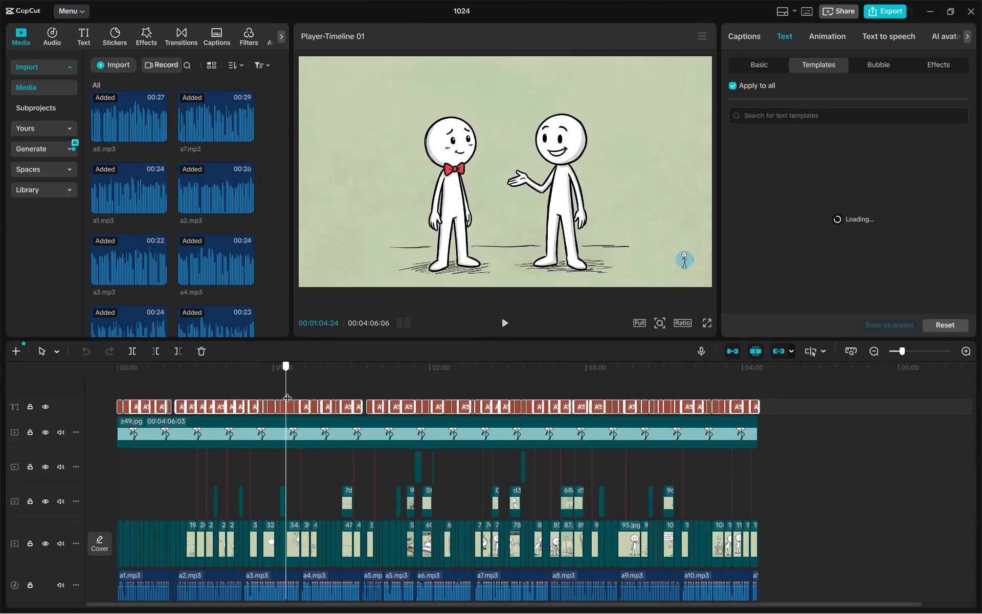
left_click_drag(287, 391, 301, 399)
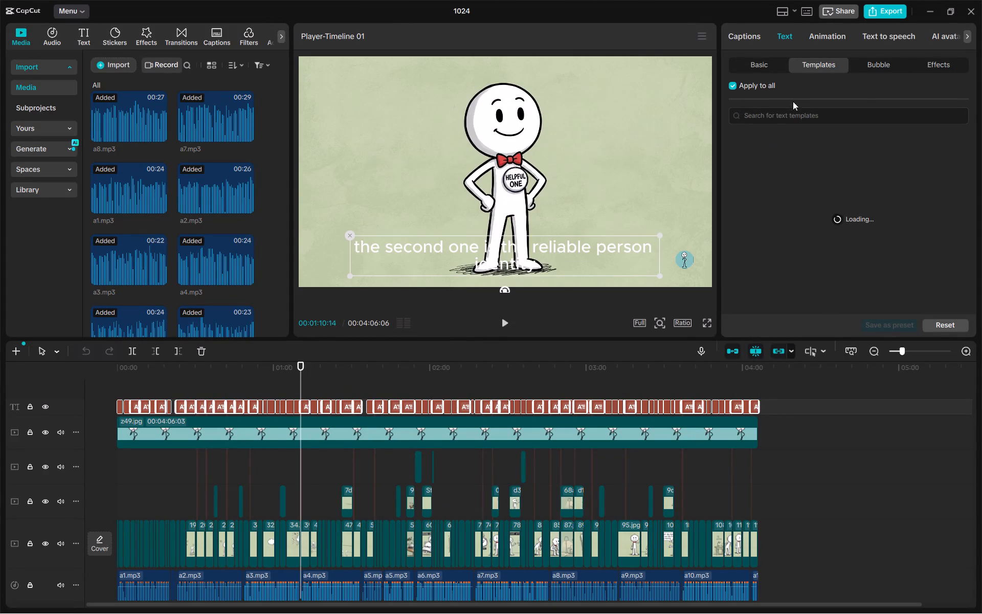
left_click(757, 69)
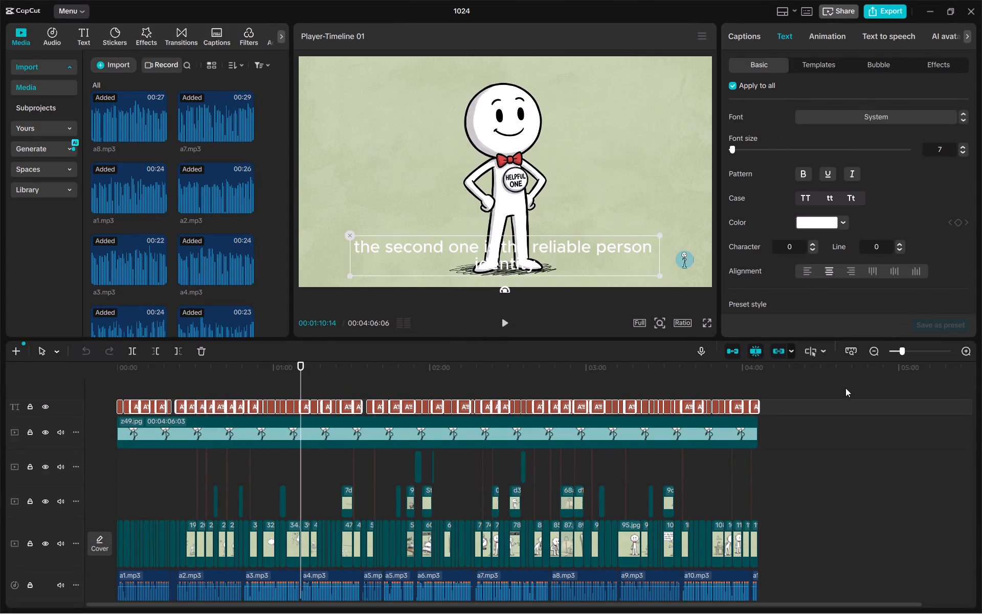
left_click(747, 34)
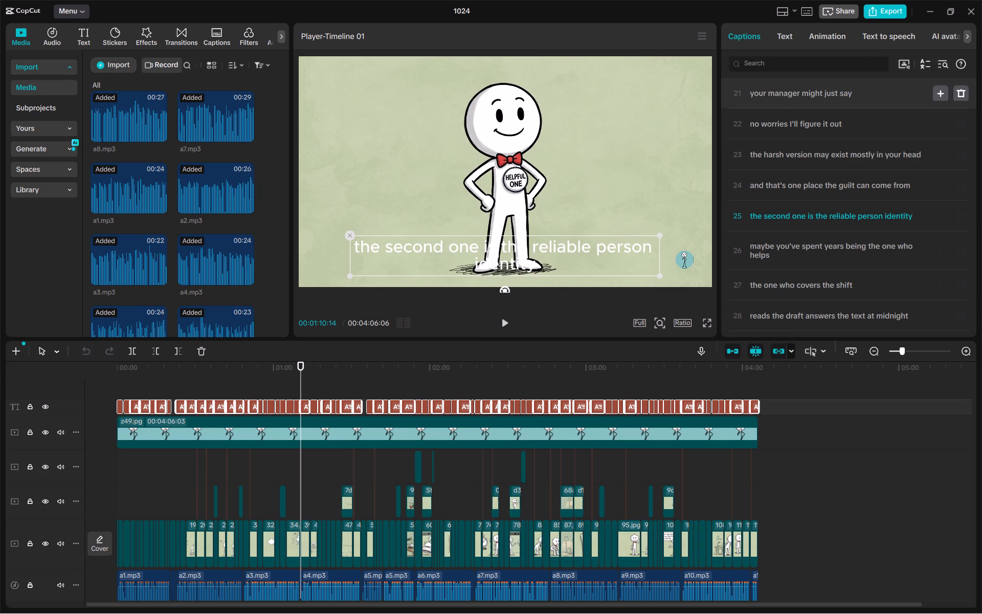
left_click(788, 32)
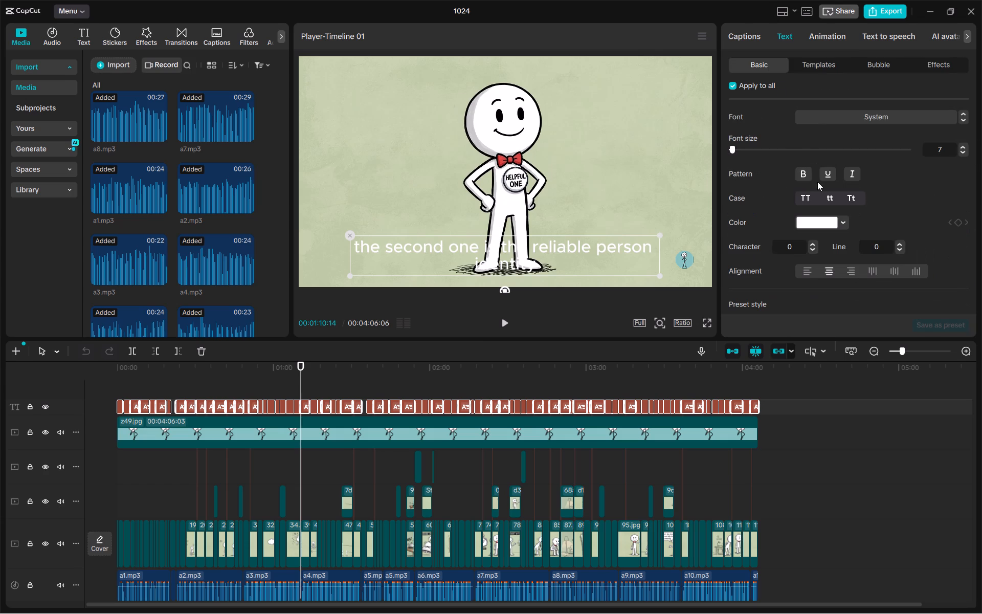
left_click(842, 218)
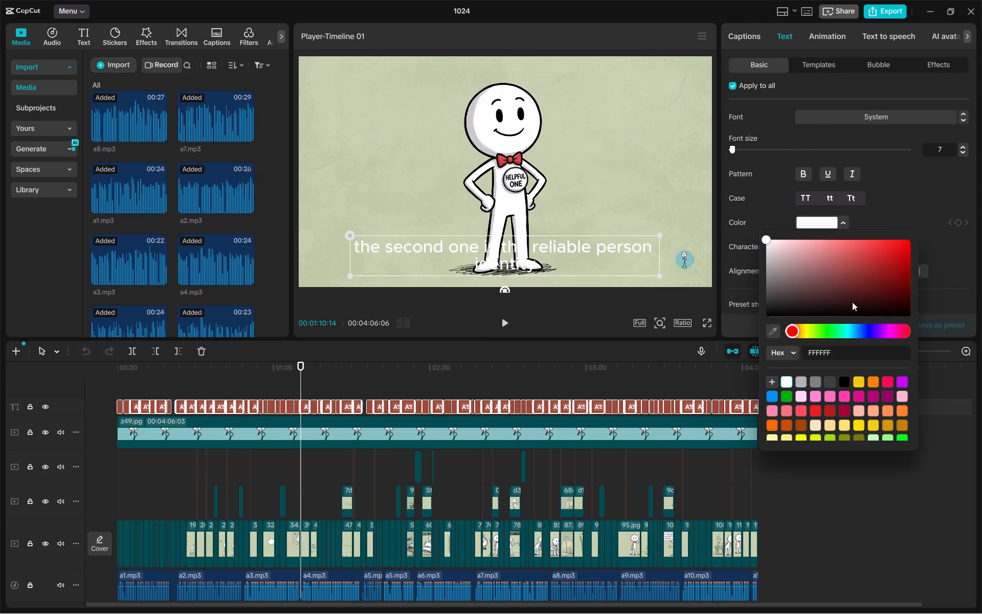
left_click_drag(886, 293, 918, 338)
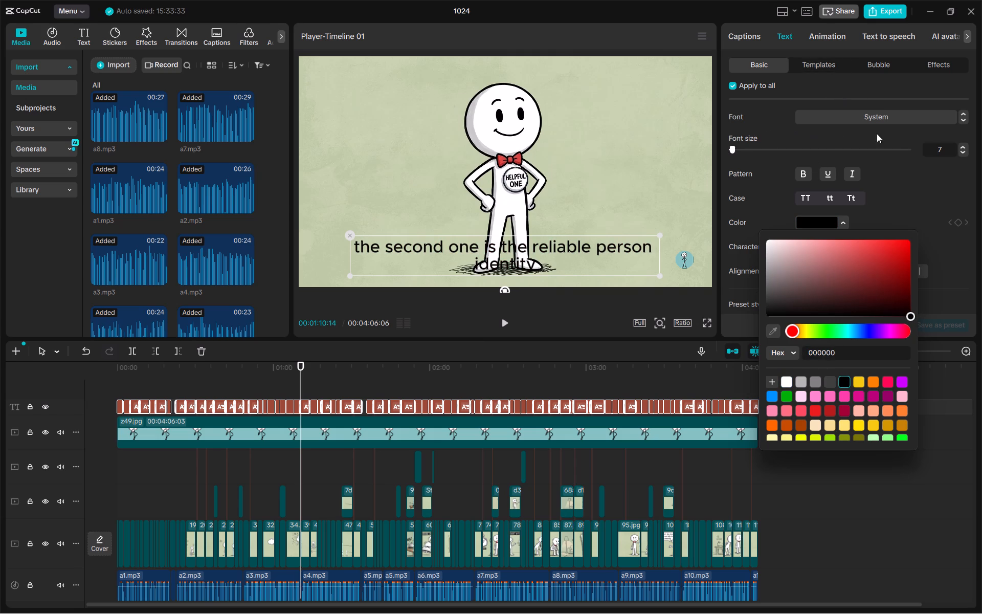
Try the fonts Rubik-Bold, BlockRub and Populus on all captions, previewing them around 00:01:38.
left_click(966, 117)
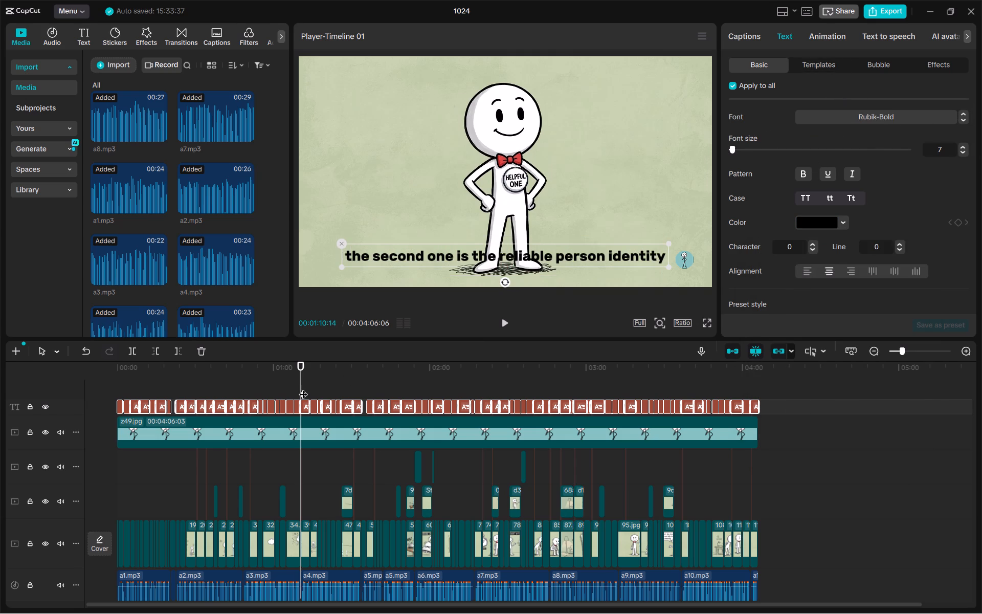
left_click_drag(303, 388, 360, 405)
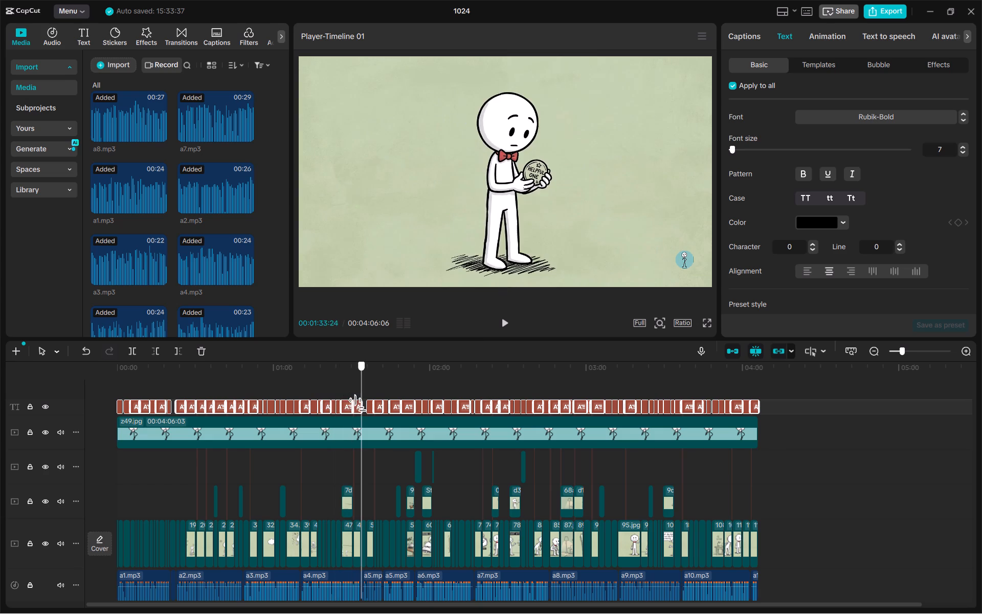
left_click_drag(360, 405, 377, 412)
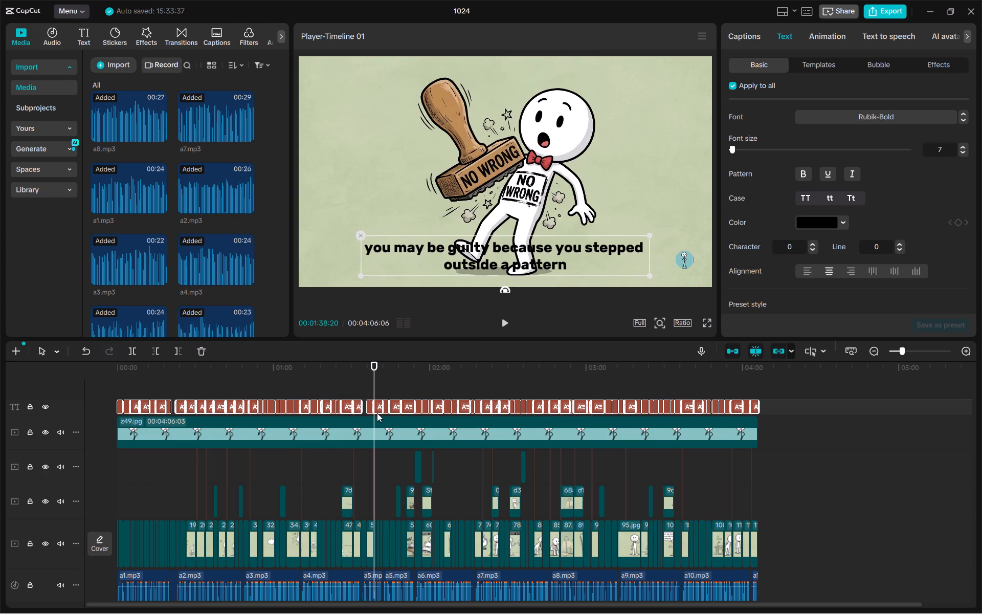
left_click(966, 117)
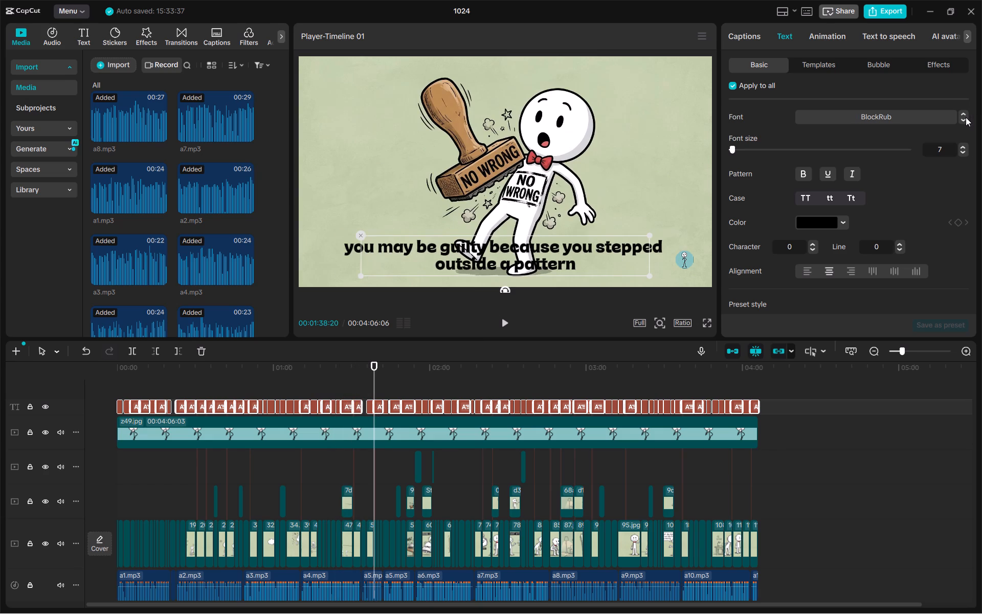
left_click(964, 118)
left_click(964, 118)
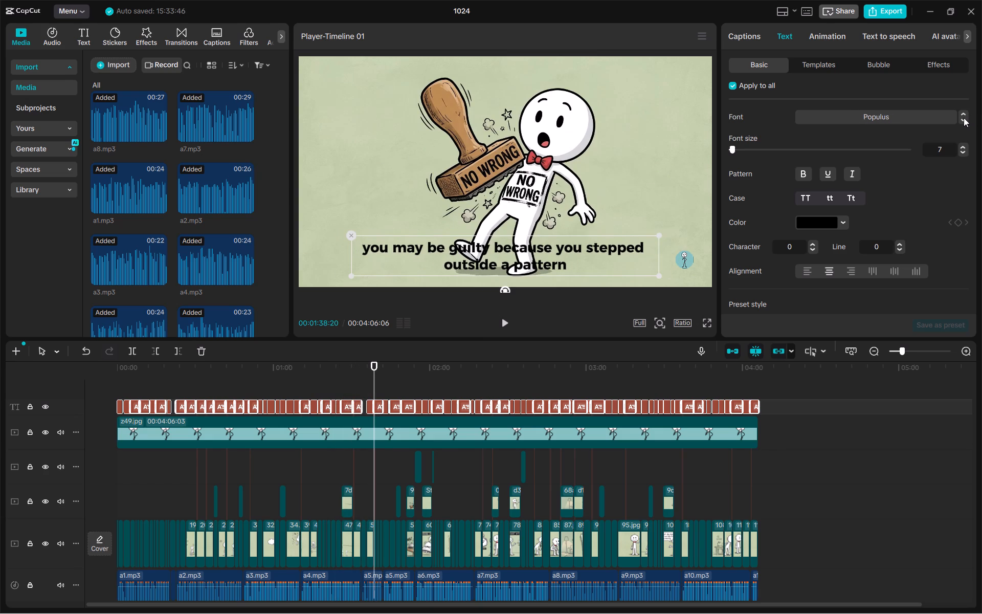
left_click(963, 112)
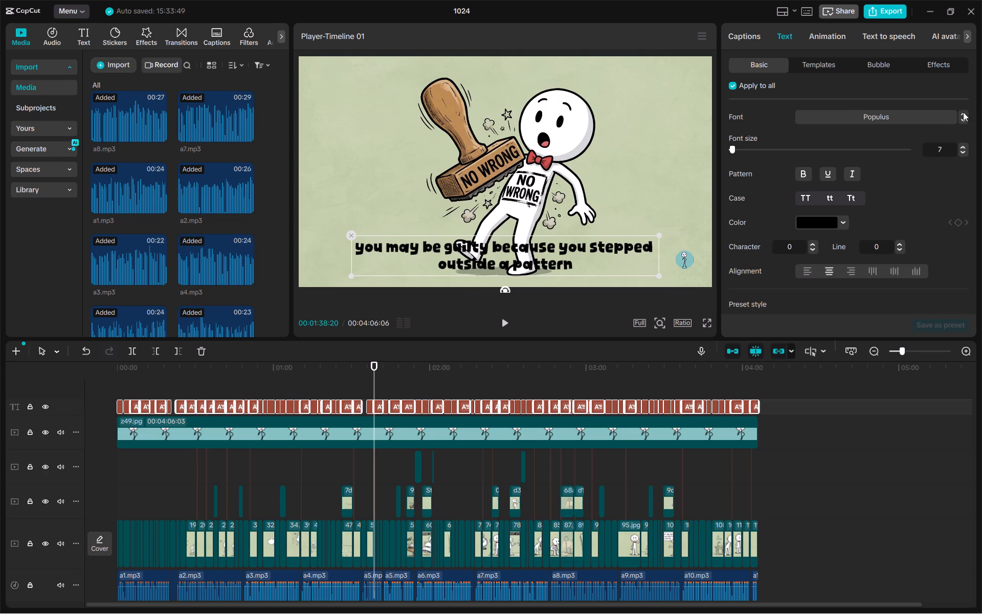
Move the captions slightly lower in the frame, to about Y -848, keeping them horizontally centered.
left_click_drag(624, 246, 627, 257)
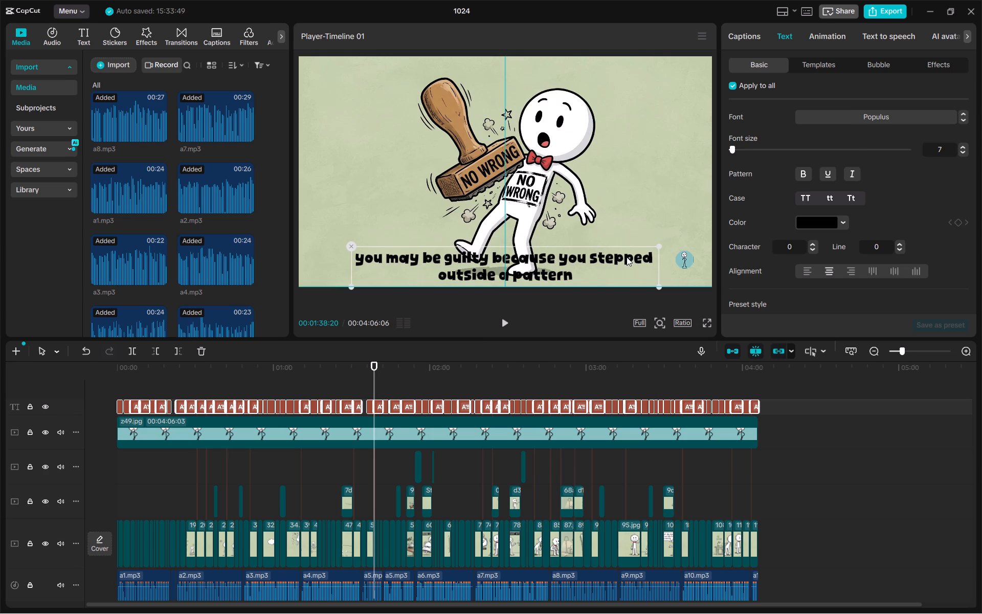
left_click_drag(627, 257, 624, 253)
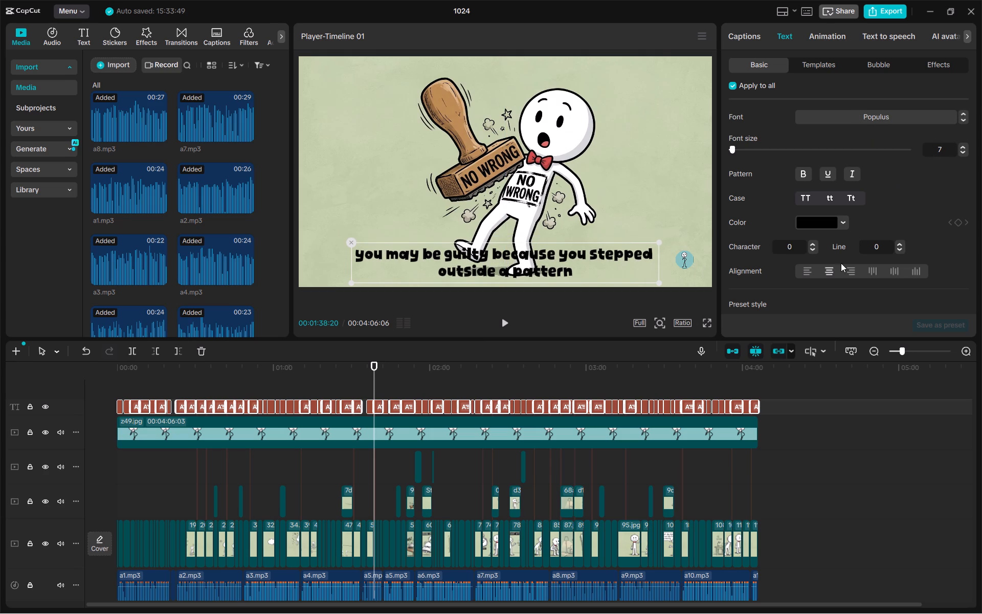
Make all captions bold and switch their font to Rubik-Bold.
left_click(805, 173)
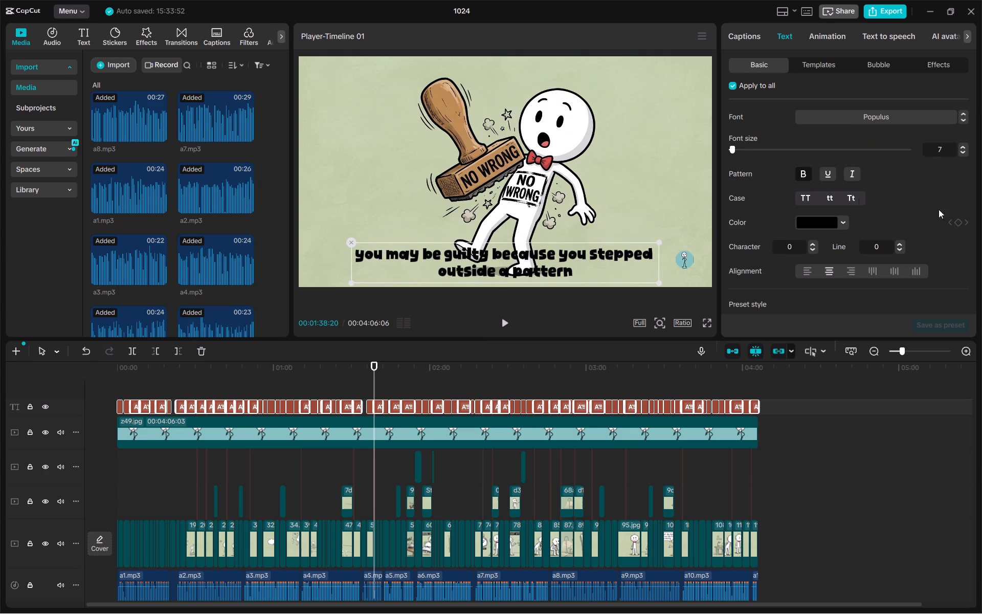
left_click(963, 111)
left_click(963, 111)
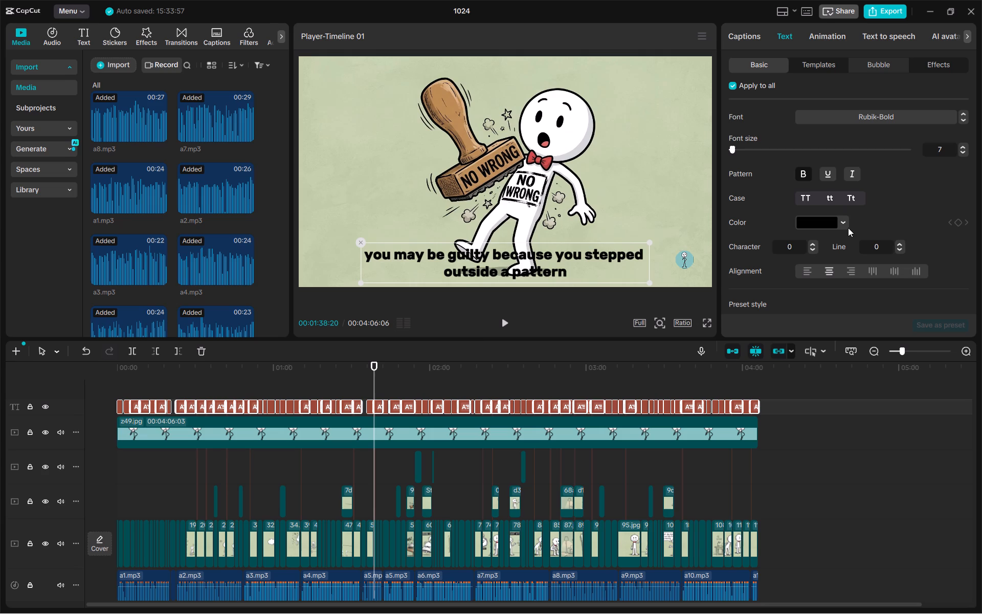
Expand the preset styles and apply the plain white text with black outline preset to all captions.
scroll(908, 221, "down", 3)
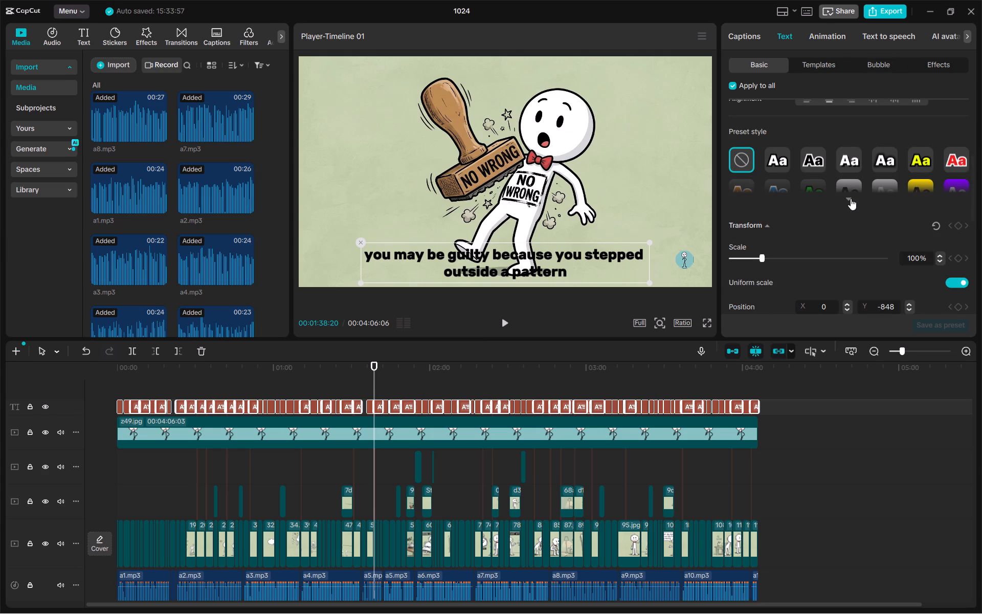
left_click(851, 199)
left_click(844, 161)
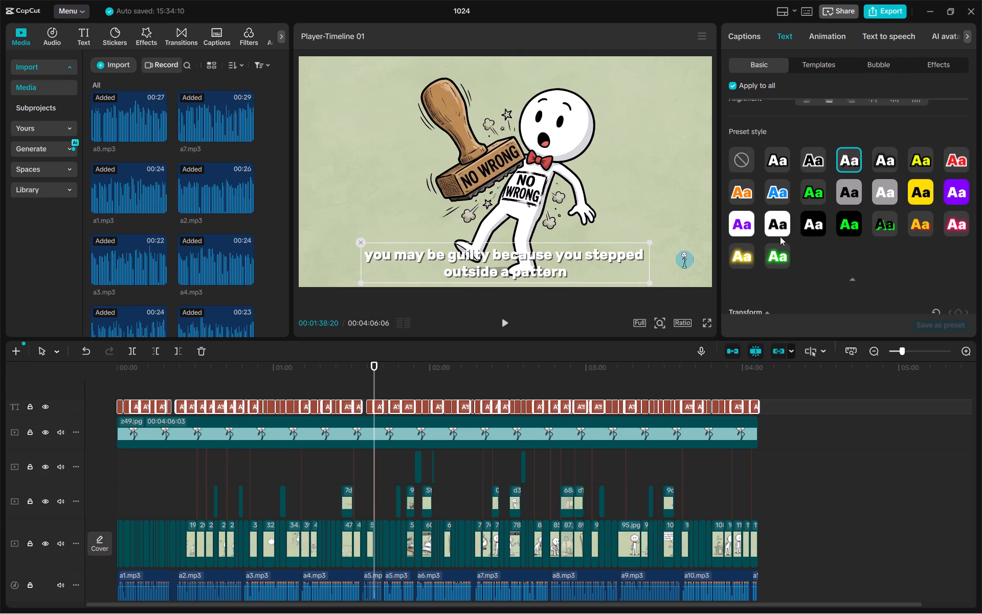
left_click(777, 160)
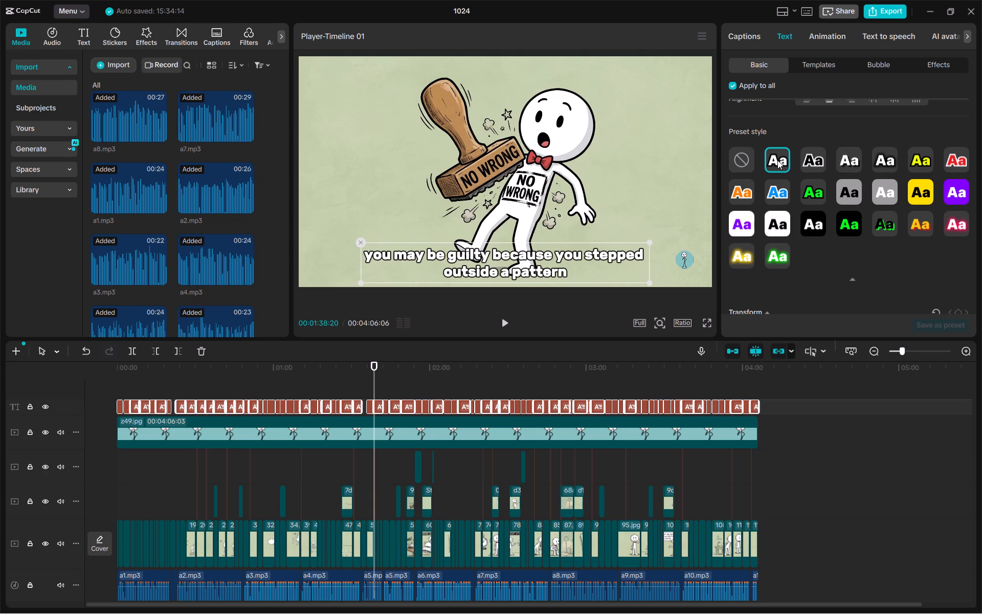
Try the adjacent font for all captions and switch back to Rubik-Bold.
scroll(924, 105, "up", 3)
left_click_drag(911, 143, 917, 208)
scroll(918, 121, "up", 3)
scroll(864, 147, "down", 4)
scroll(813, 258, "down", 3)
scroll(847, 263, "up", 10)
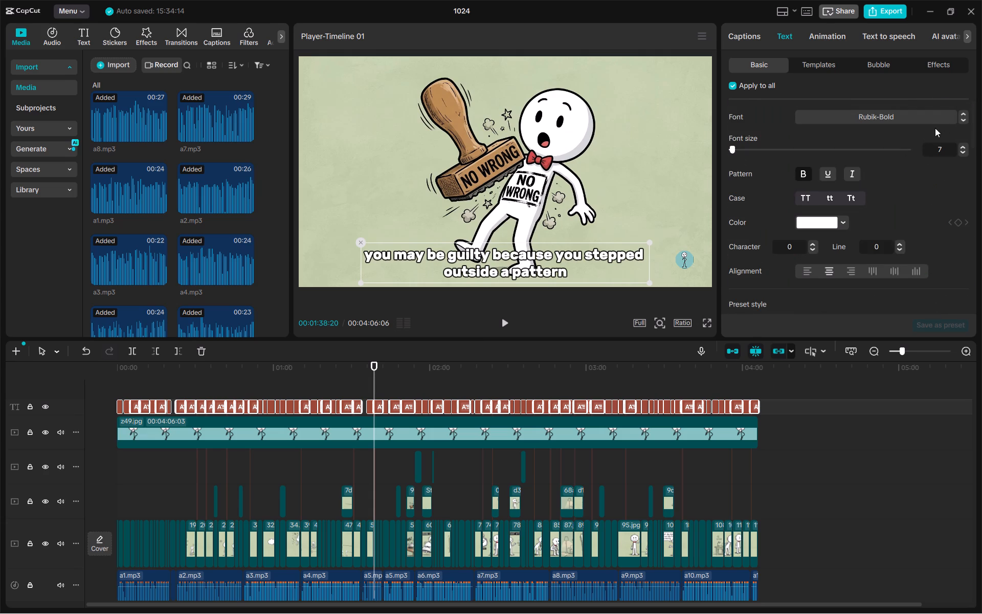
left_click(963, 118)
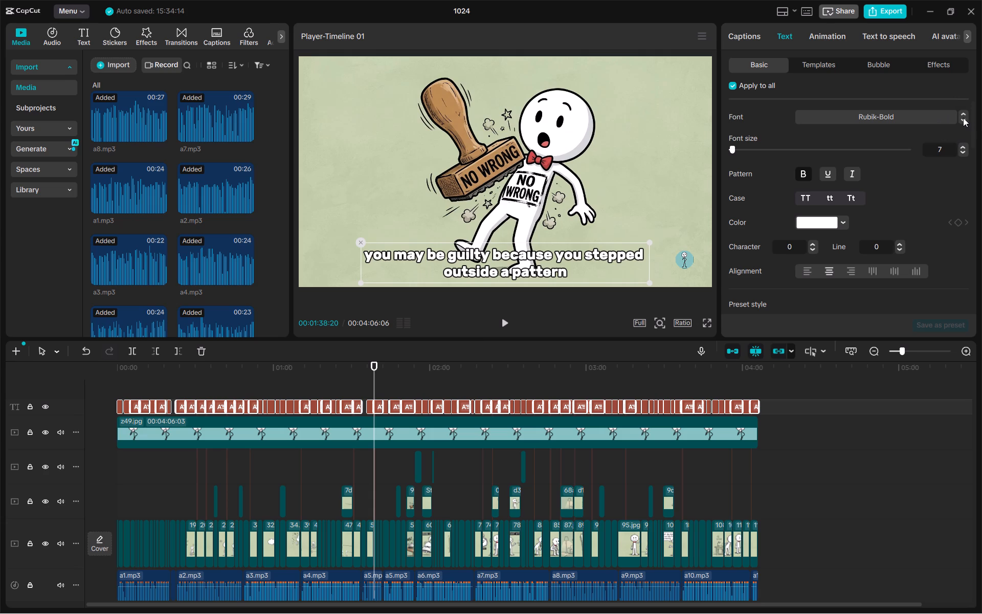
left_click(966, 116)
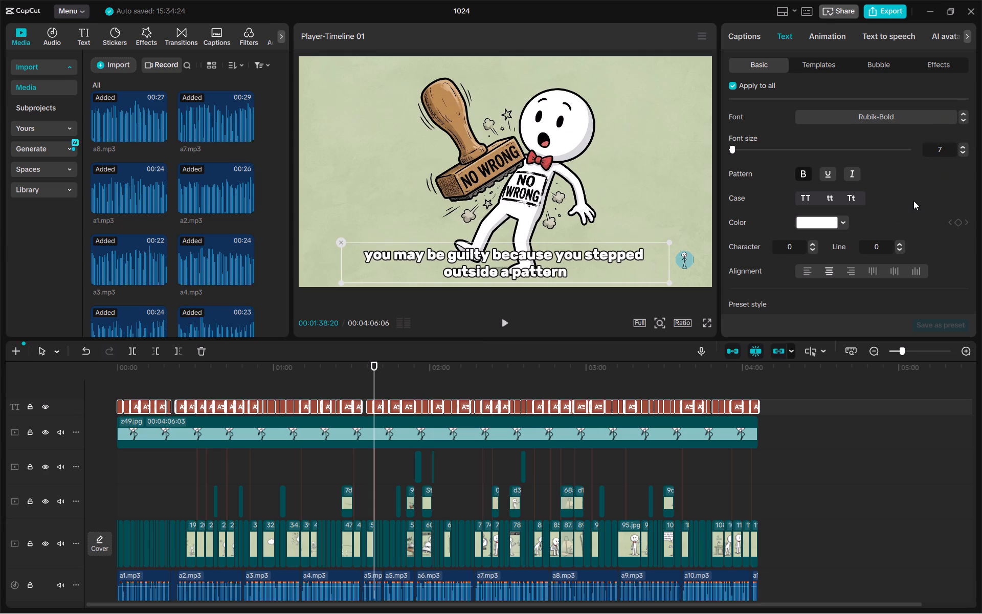
Review the remaining basic caption settings, including transform, blend, stroke, background, glow and shadow.
scroll(916, 200, "down", 2)
scroll(865, 237, "down", 3)
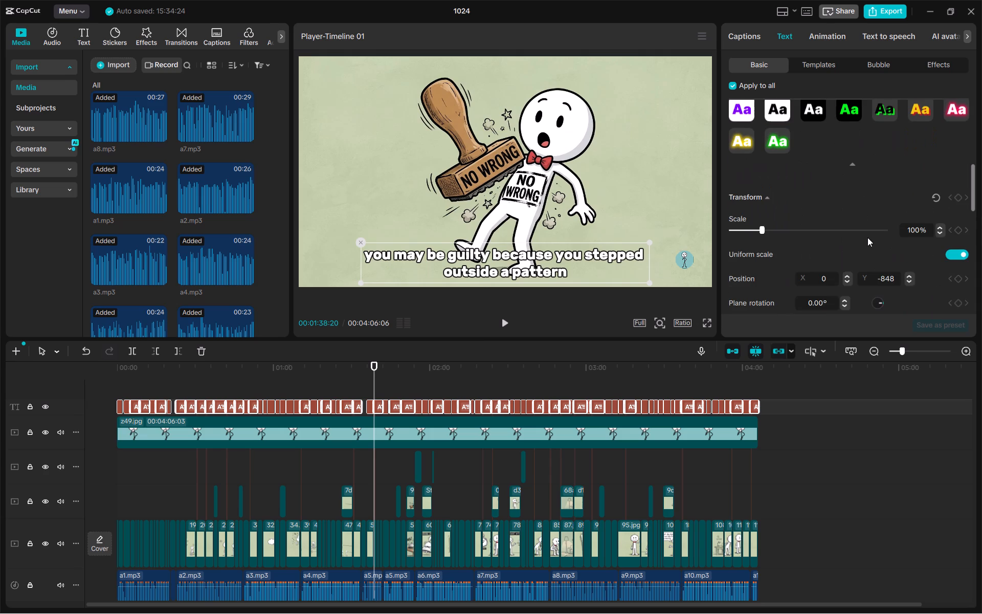
scroll(883, 211, "down", 1)
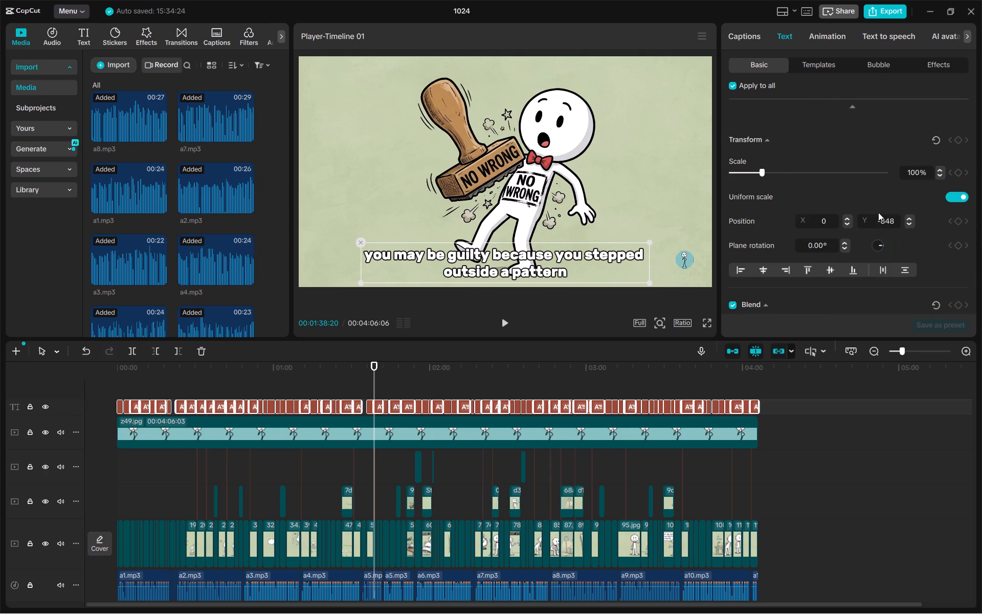
scroll(875, 214, "down", 2)
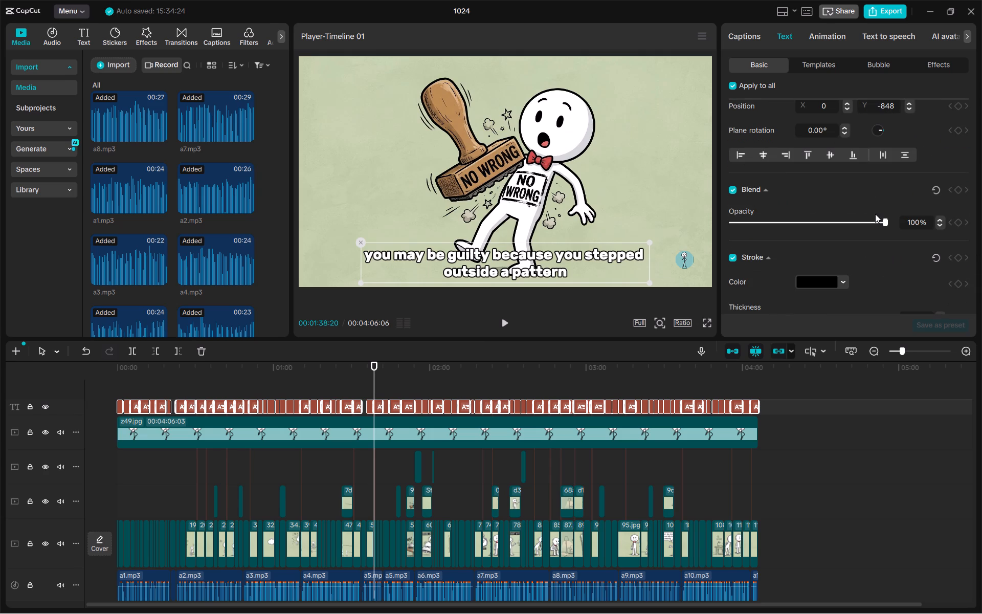
scroll(875, 214, "down", 2)
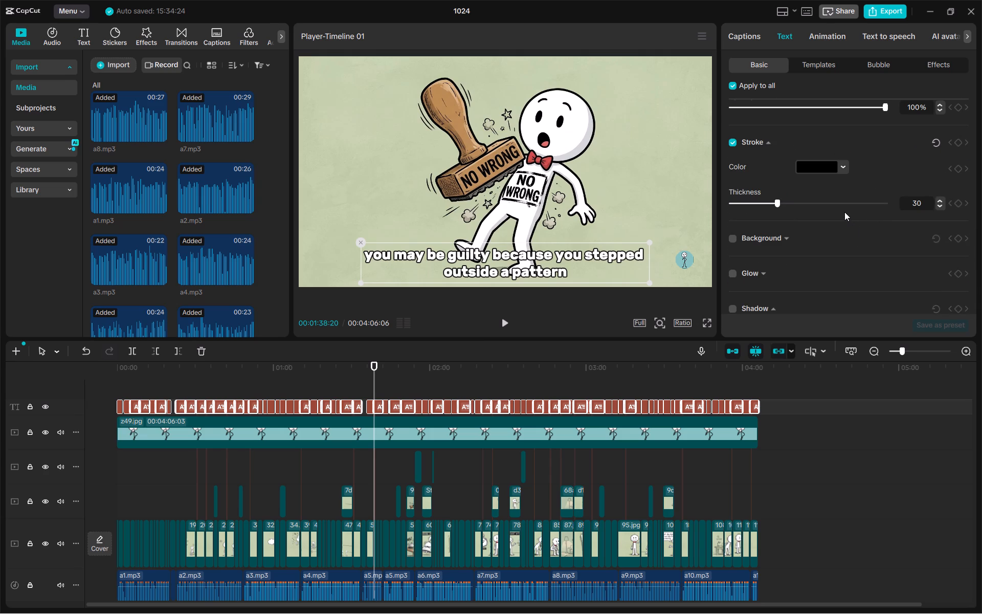
scroll(844, 212, "down", 1)
scroll(844, 212, "up", 9)
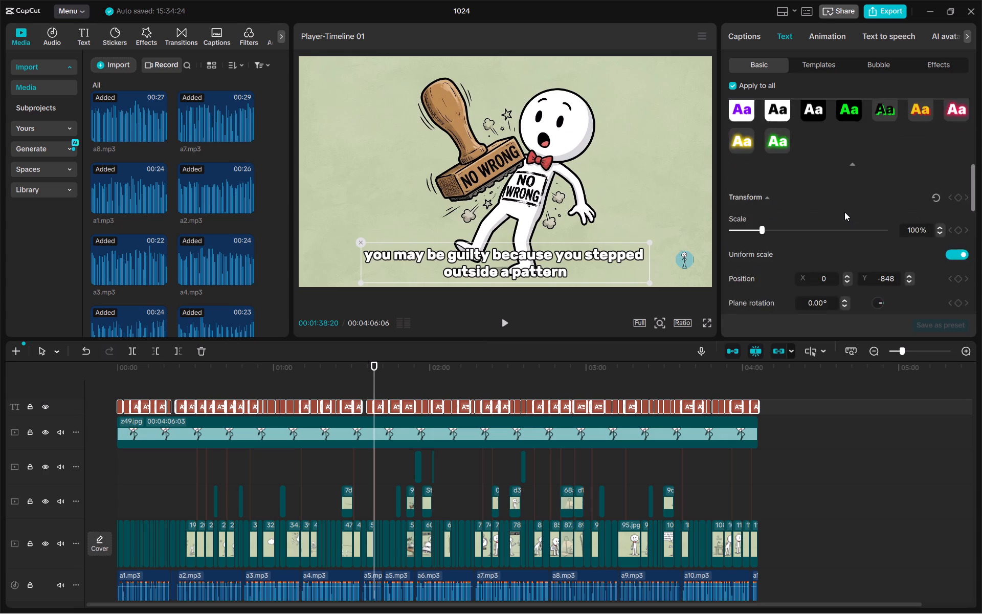
scroll(844, 212, "up", 3)
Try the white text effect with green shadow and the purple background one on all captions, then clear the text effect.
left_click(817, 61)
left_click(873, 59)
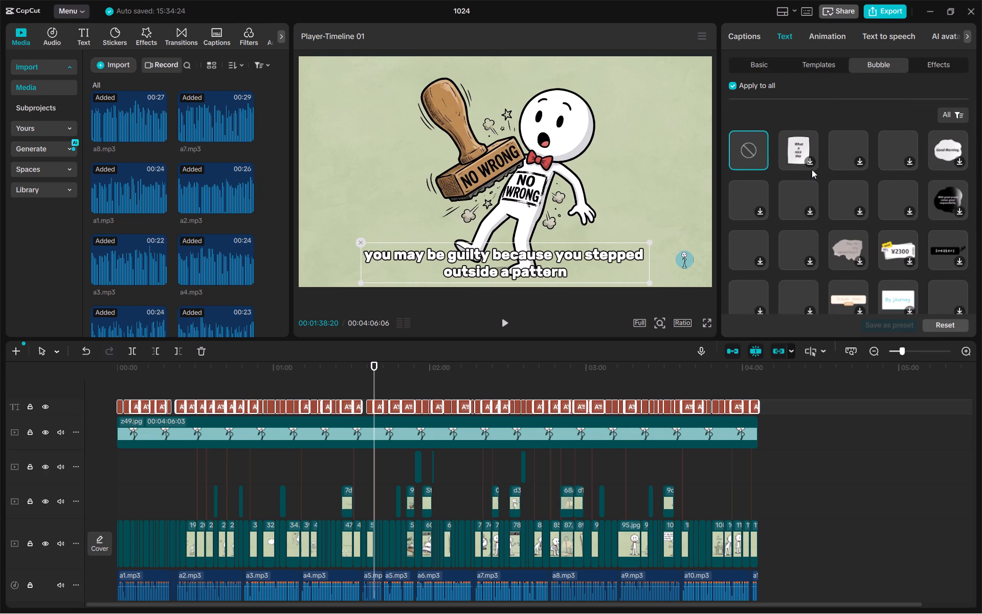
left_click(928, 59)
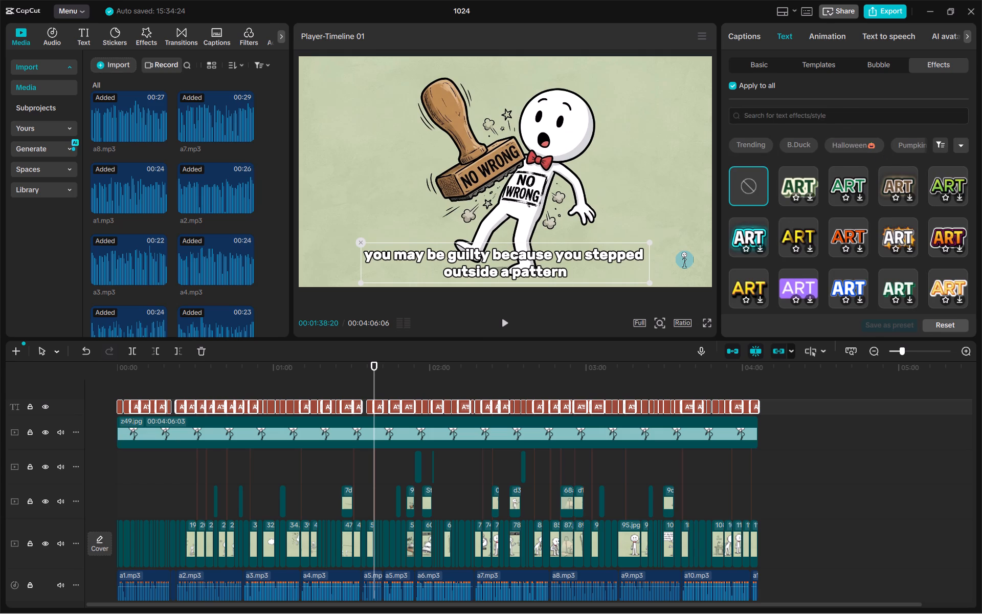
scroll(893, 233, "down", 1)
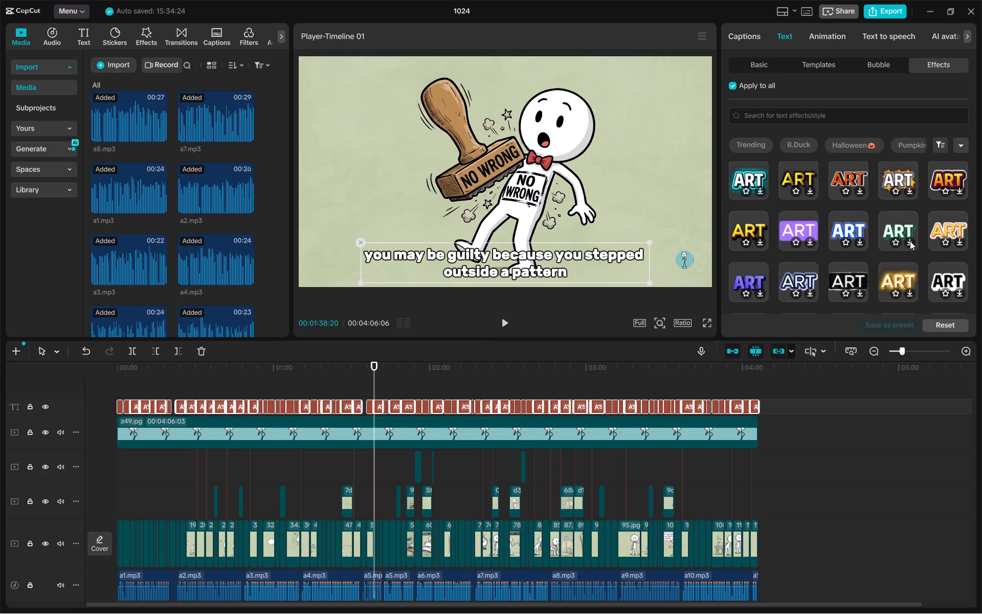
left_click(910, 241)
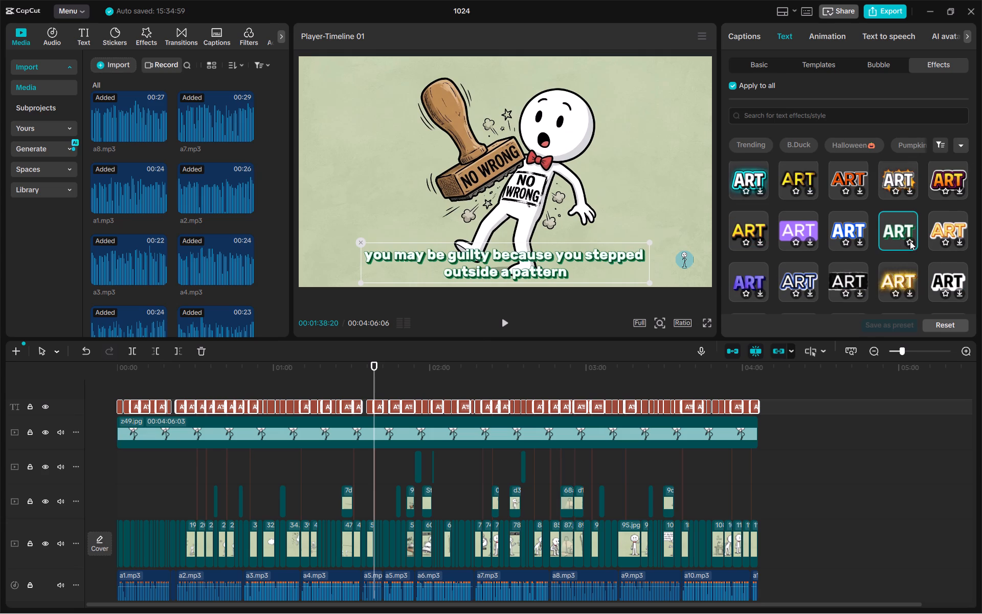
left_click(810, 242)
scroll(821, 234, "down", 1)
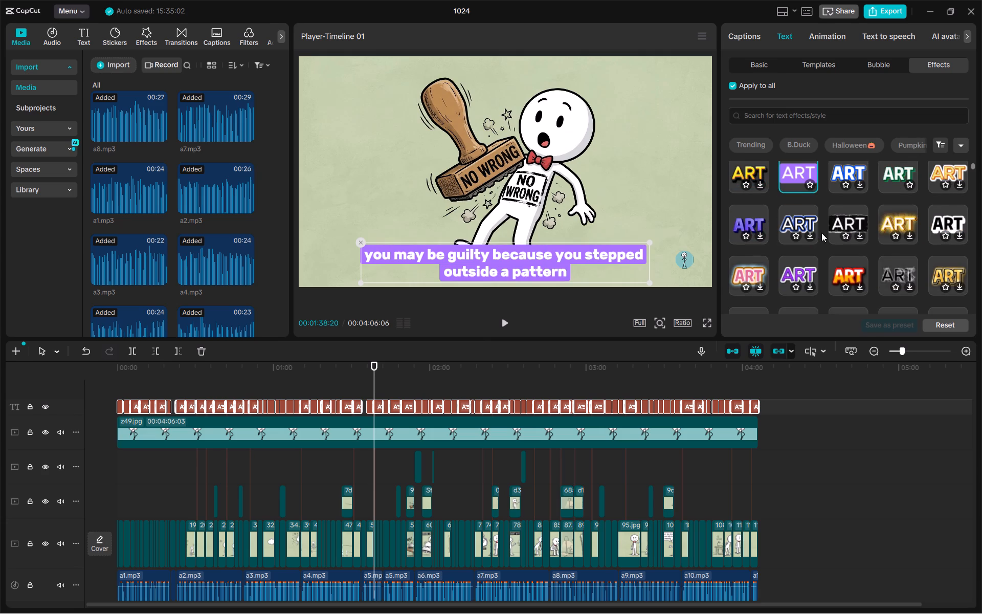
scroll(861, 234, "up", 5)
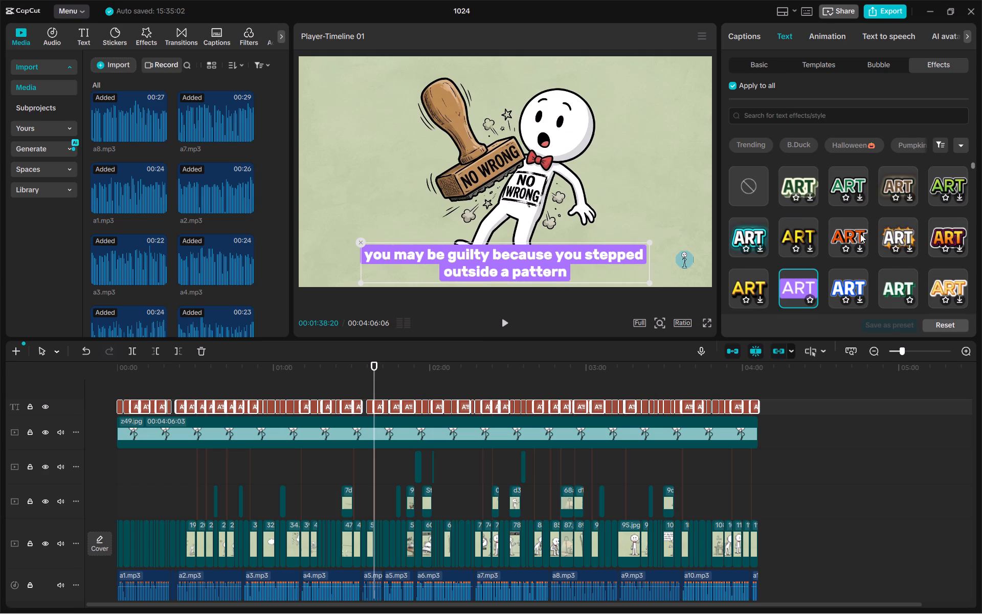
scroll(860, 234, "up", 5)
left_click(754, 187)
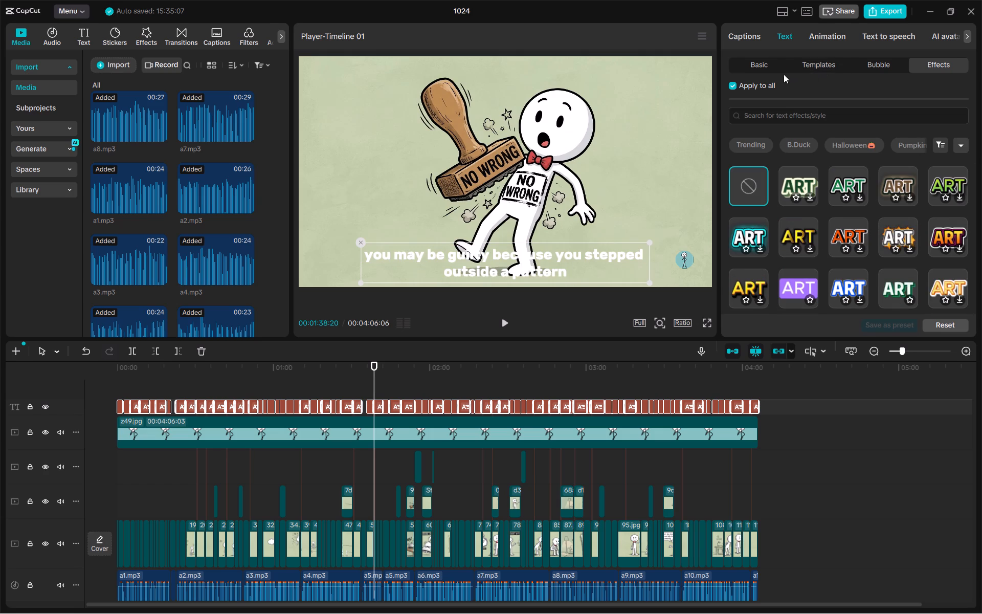
Browse the In and Loop text animations available for the captions.
left_click(760, 63)
left_click(837, 36)
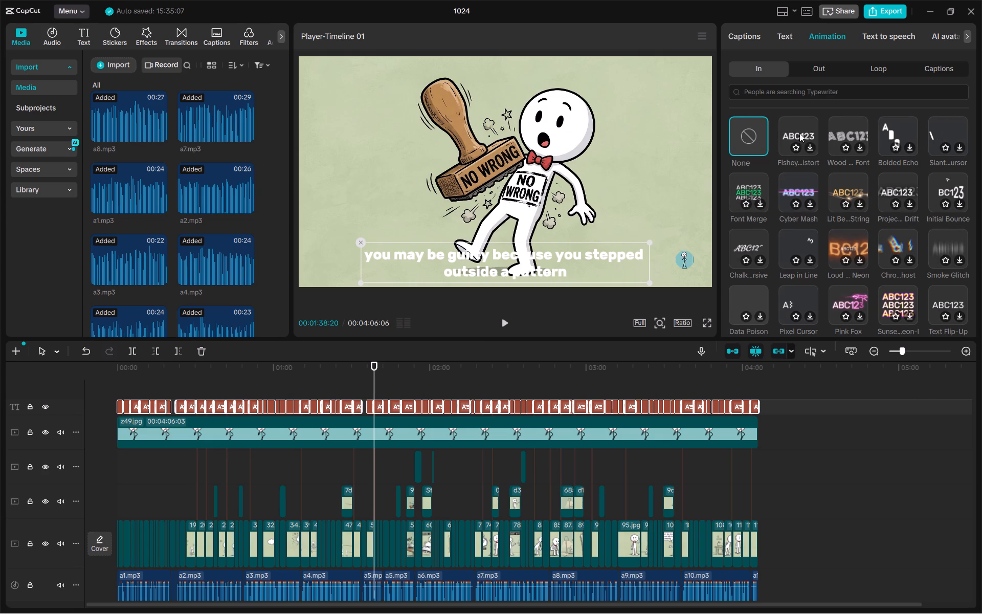
left_click(881, 65)
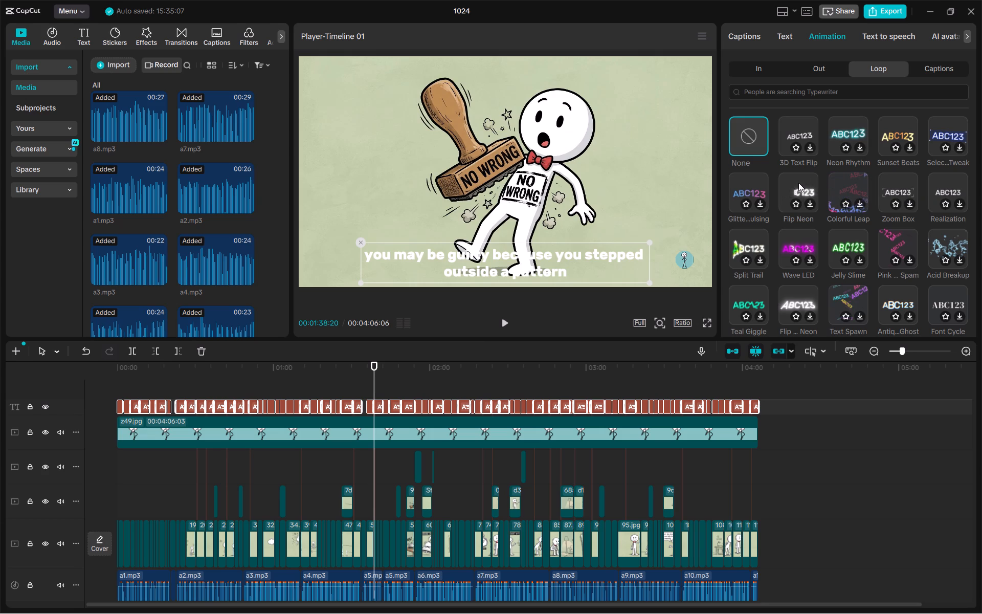
scroll(839, 207, "down", 1)
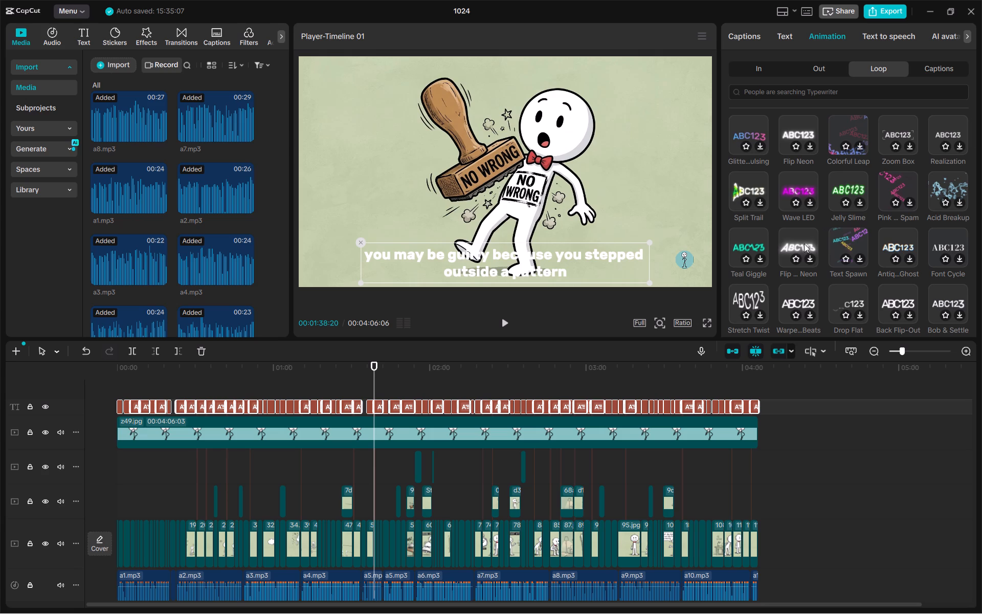
scroll(851, 221, "down", 1)
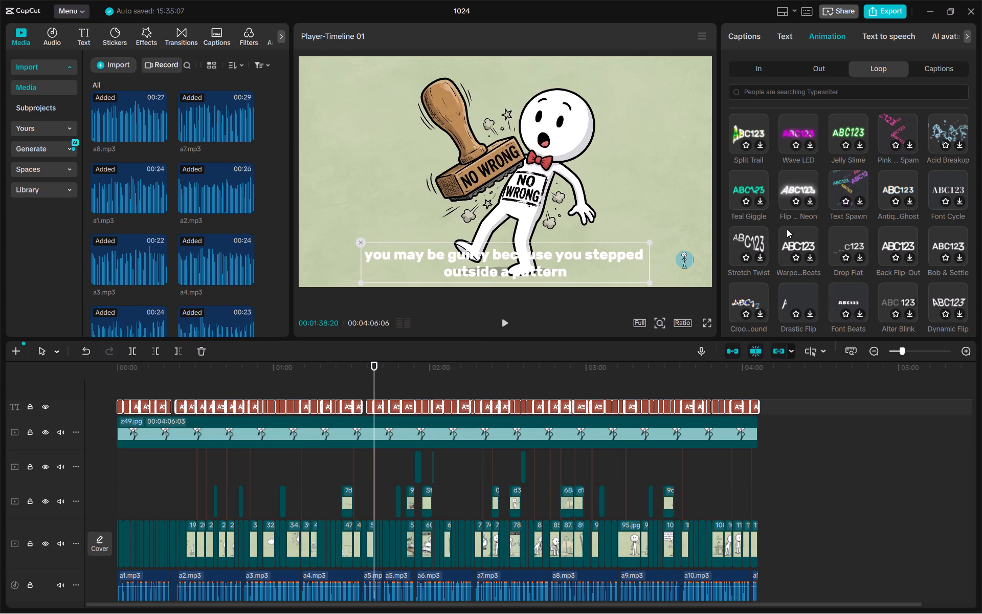
scroll(820, 218, "down", 2)
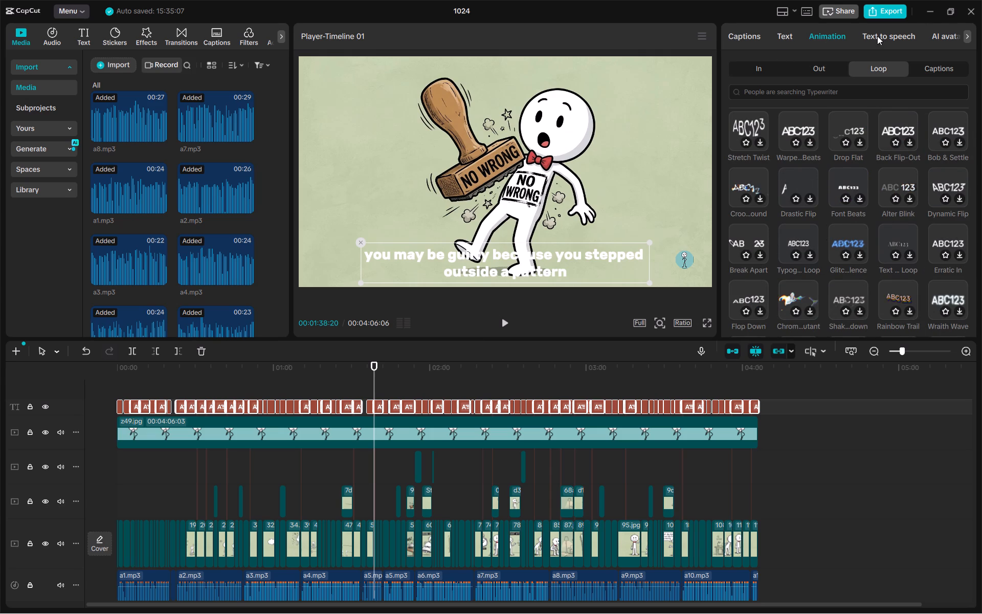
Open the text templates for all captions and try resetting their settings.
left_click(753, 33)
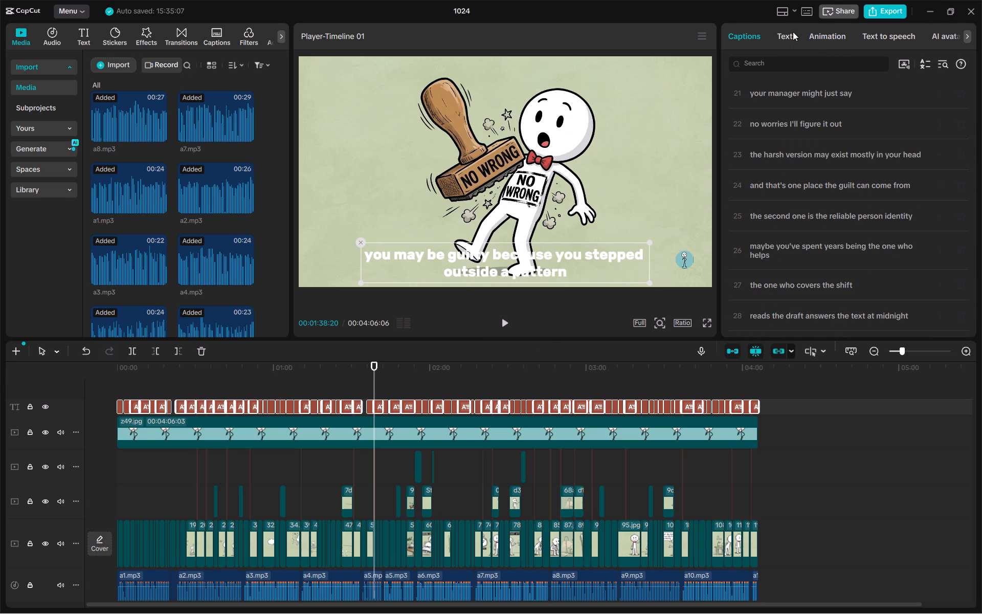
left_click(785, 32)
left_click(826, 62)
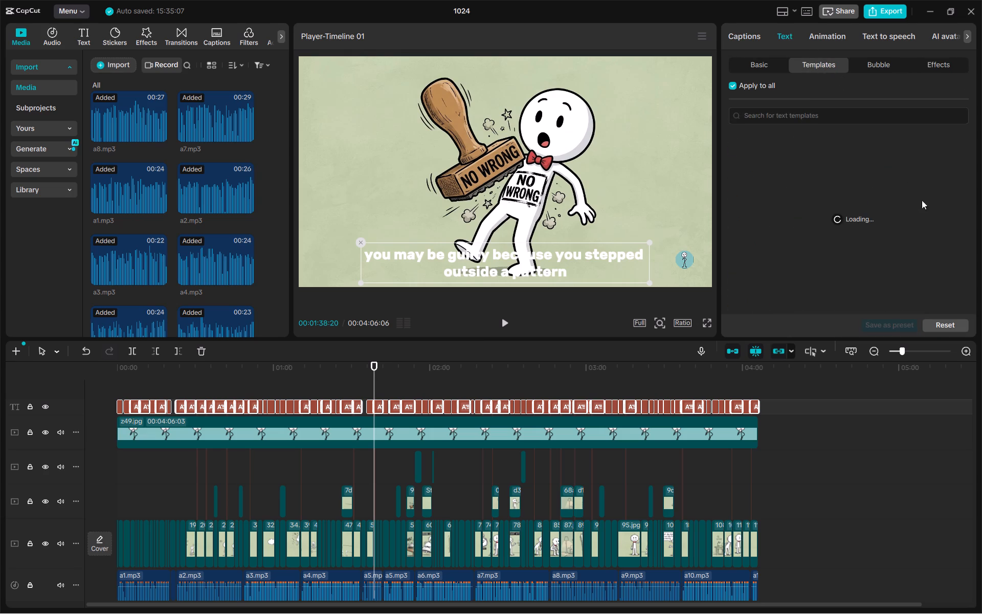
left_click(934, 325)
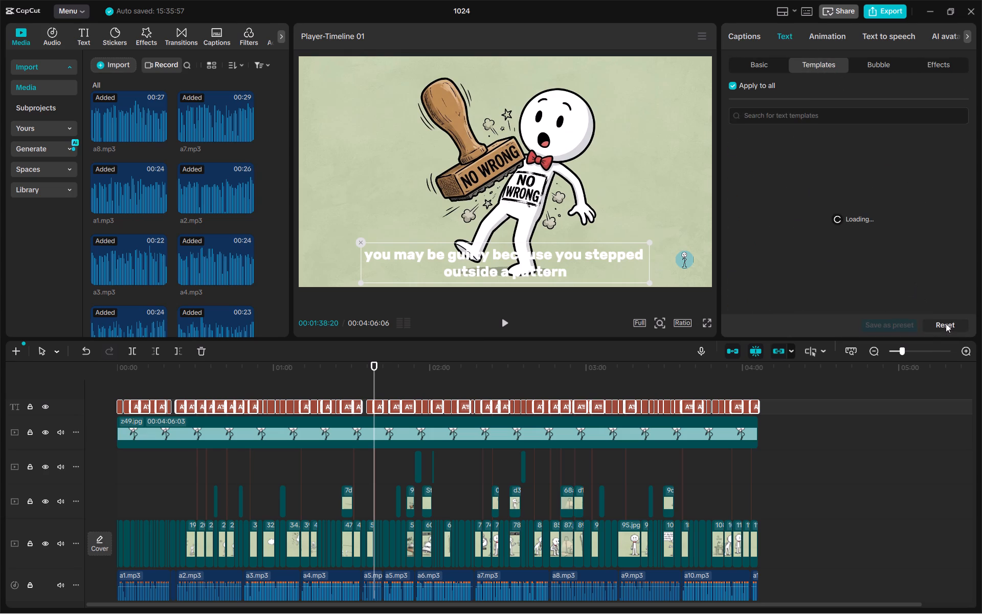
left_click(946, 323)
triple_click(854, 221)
Open the trending caption templates in the captions library.
left_click(209, 34)
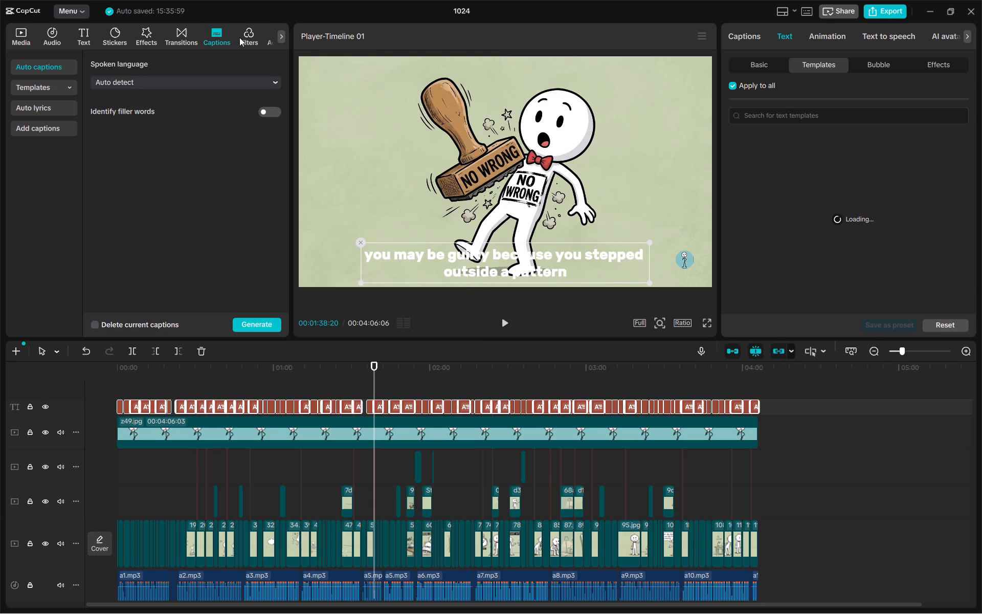
left_click_drag(238, 35, 209, 40)
left_click(64, 86)
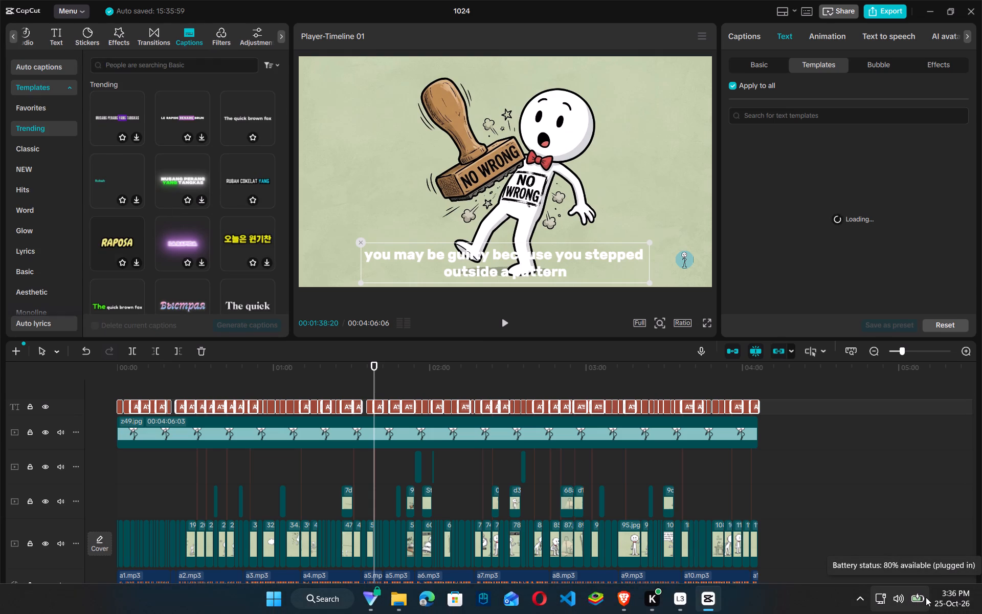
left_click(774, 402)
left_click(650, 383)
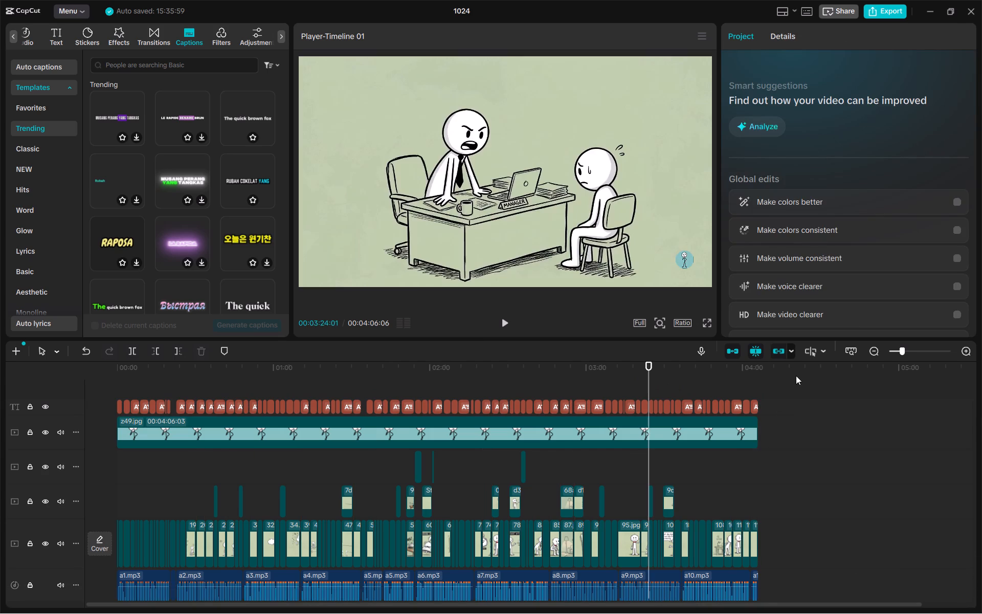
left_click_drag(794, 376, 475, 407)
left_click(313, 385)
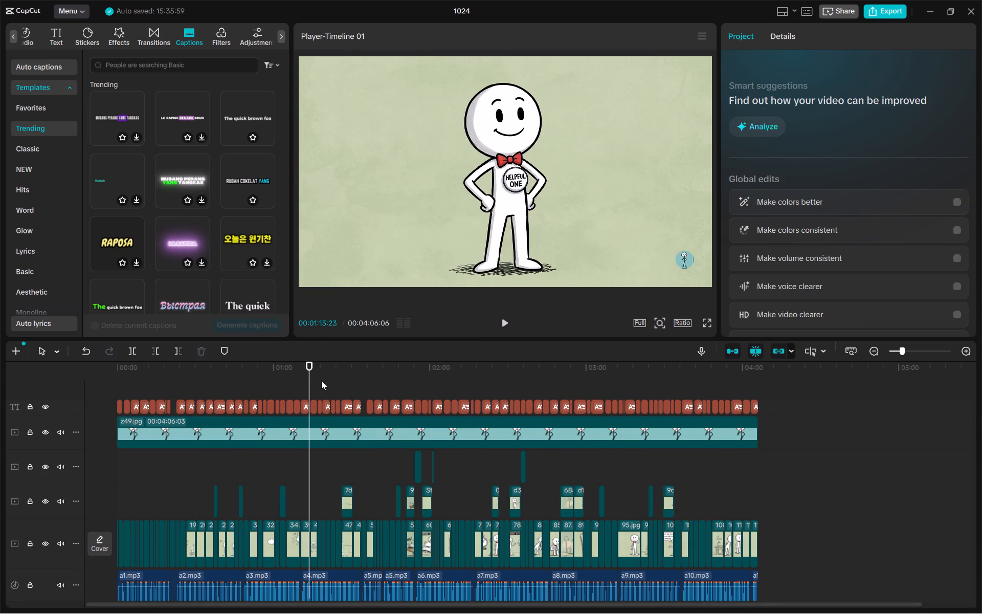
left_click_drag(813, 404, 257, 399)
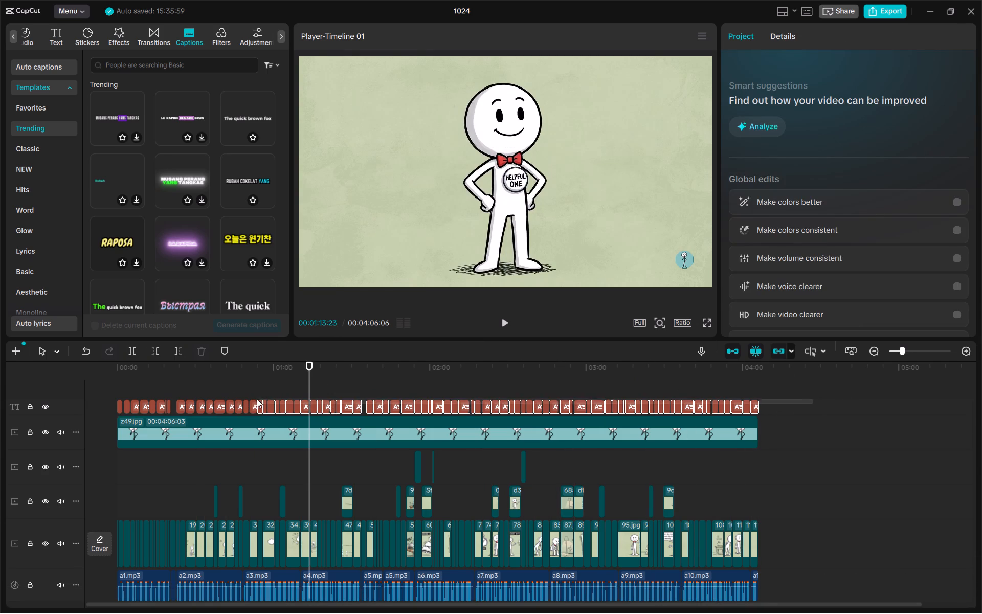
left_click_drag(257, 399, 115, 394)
Add the Monoline caption template with bold white text and one cyan-highlighted word at the very start of the timeline.
left_click(132, 385)
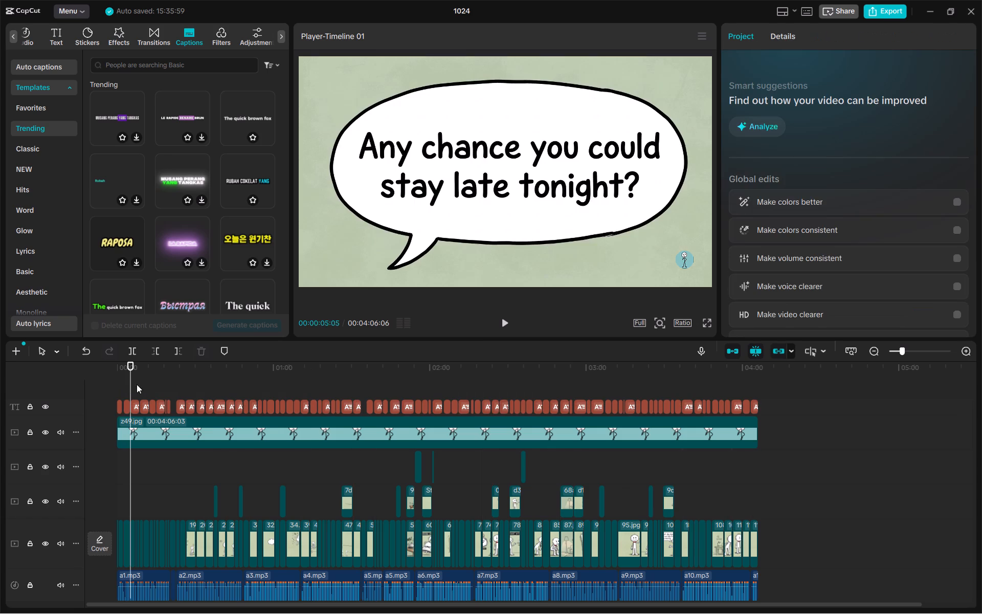
left_click_drag(124, 382, 106, 383)
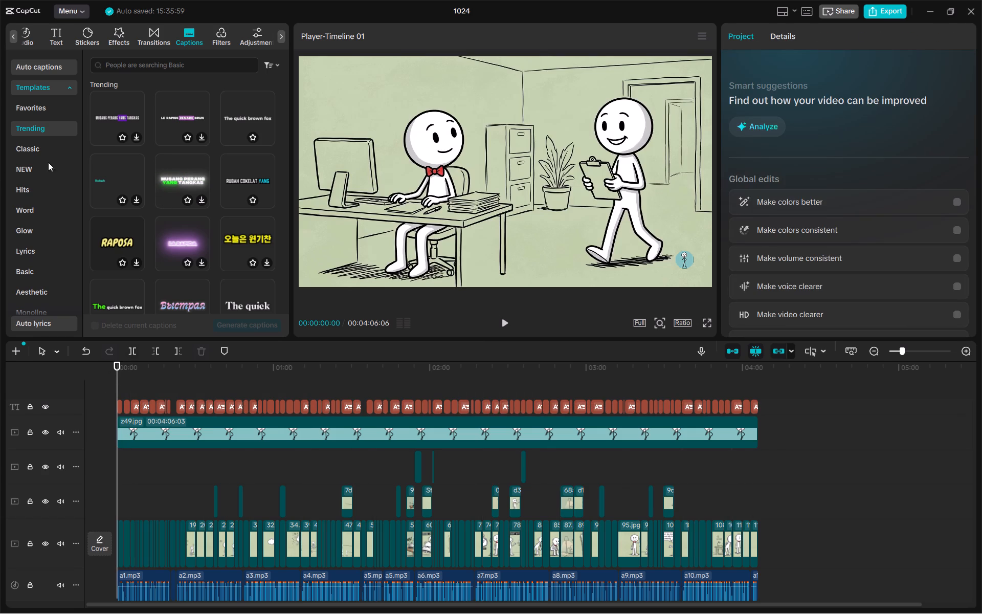
scroll(36, 188, "down", 1)
scroll(36, 188, "up", 2)
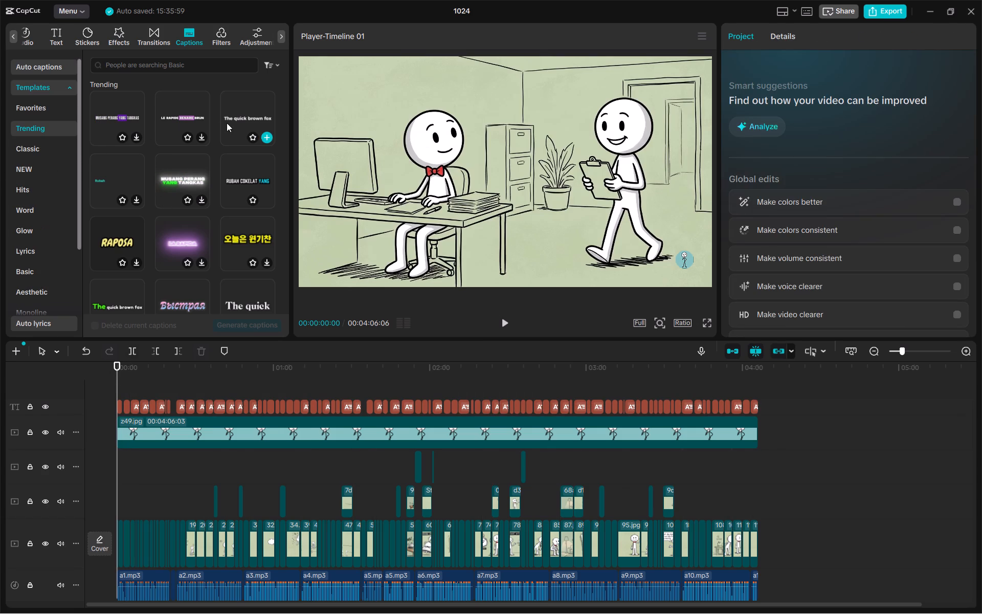
scroll(35, 232, "down", 2)
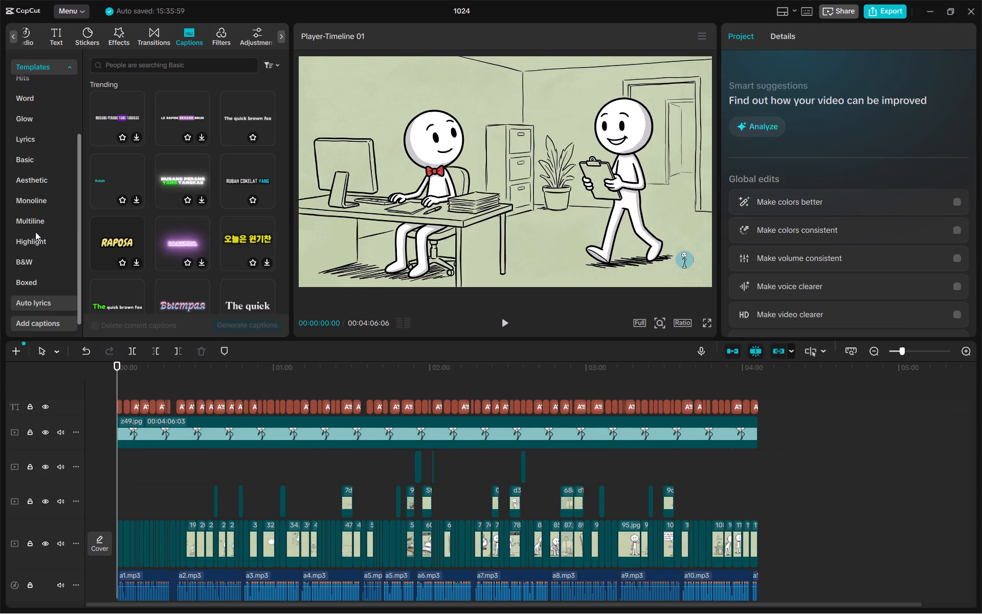
left_click(44, 203)
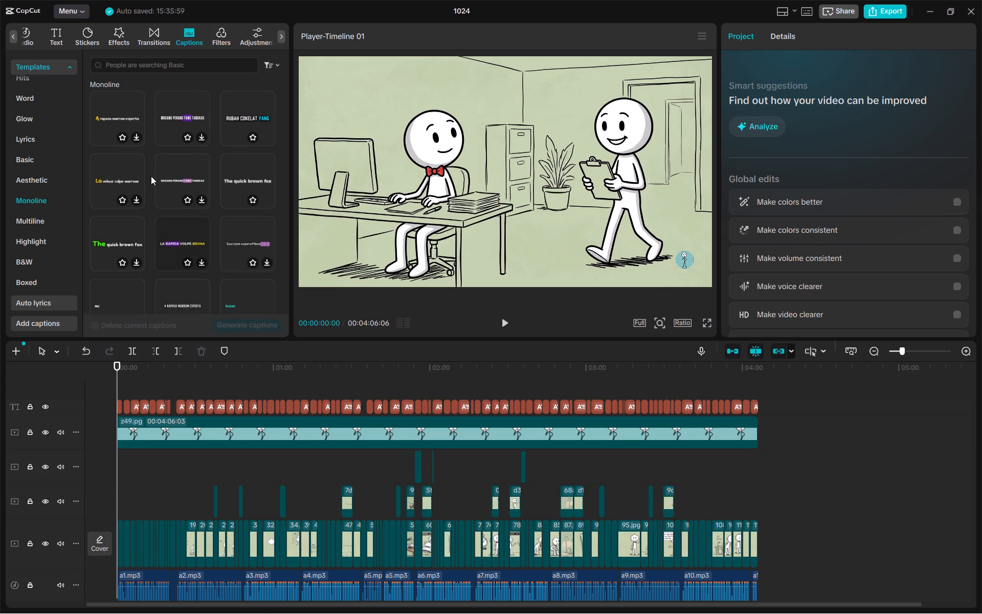
left_click(269, 140)
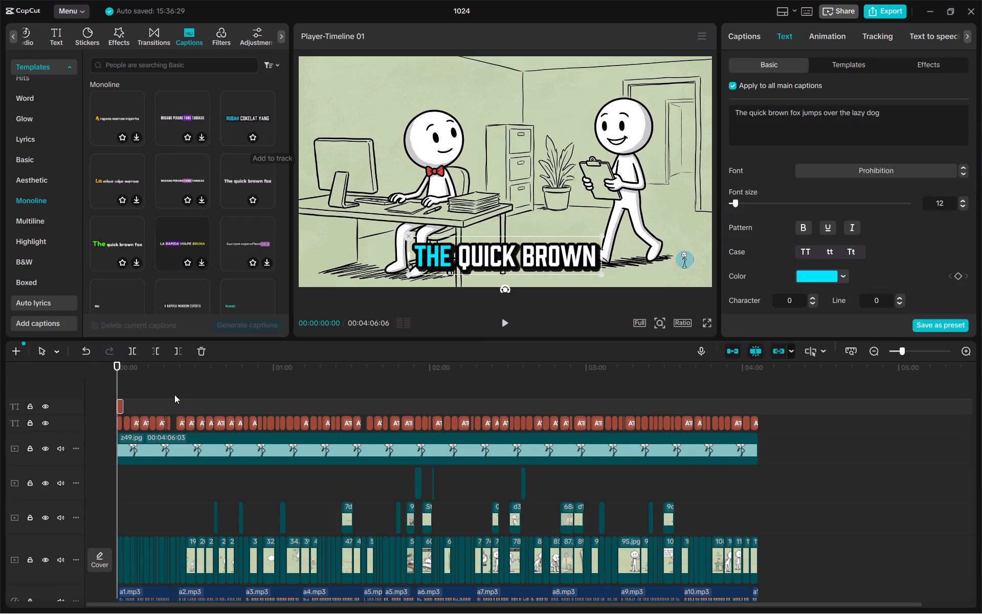
Extend the template caption so it spans the whole video.
left_click_drag(122, 408, 364, 400)
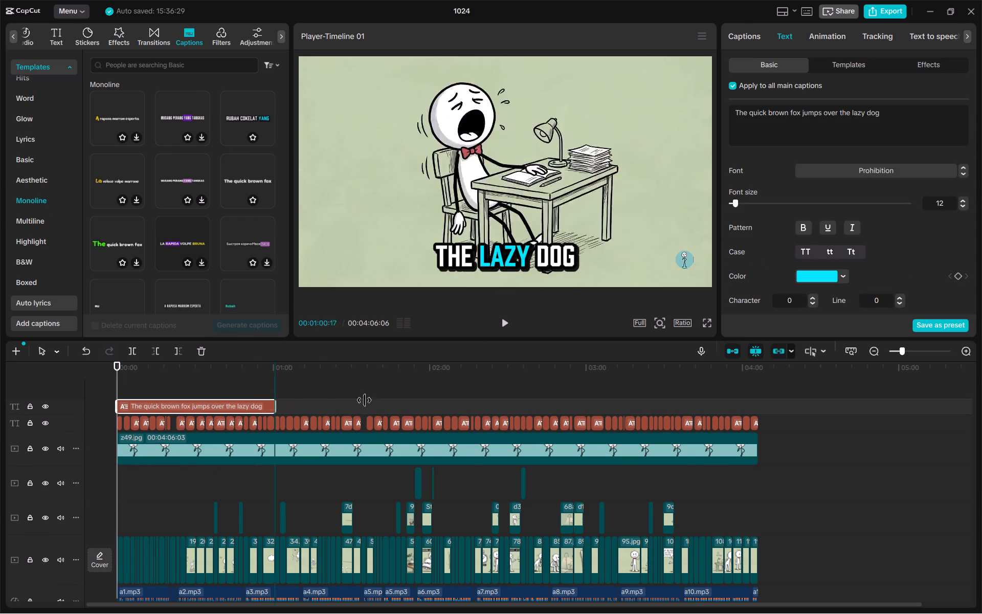
left_click_drag(364, 400, 761, 408)
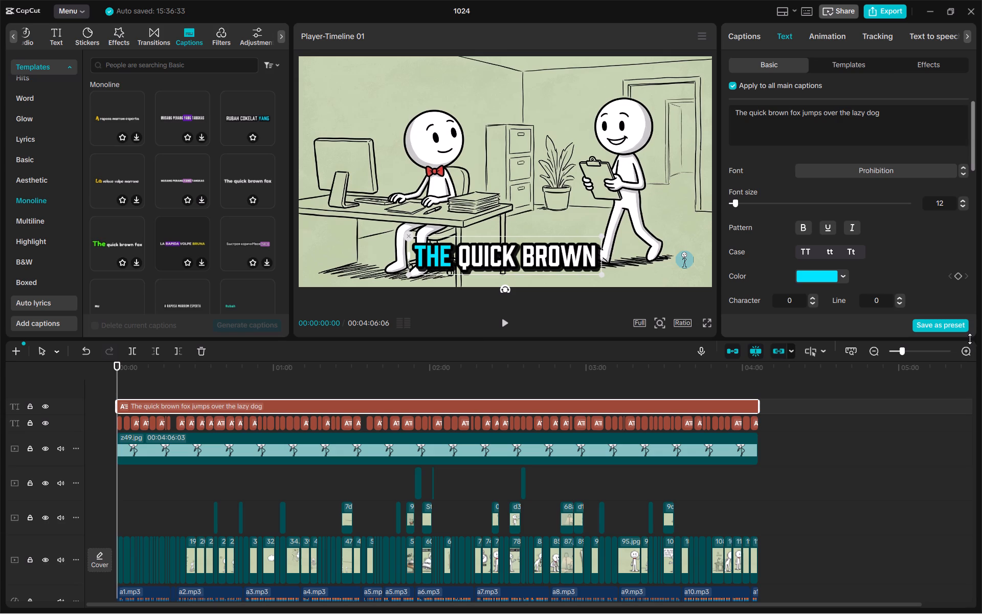
Split the template caption at 00:00:02:03 and trim the second part's start to where the auto caption beginning with "hey" starts.
left_click(968, 355)
left_click(968, 355)
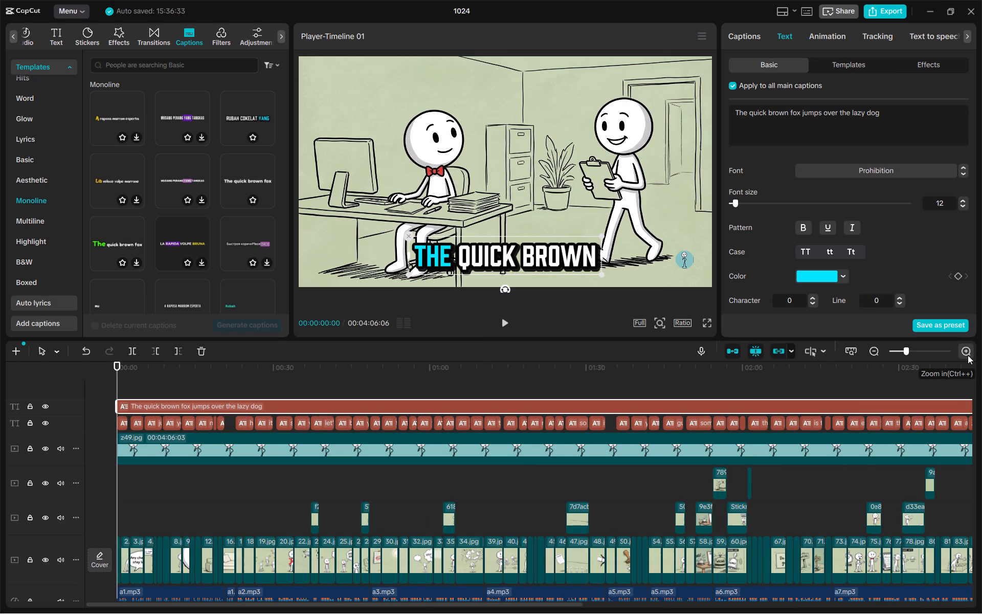
left_click_drag(117, 381, 117, 382)
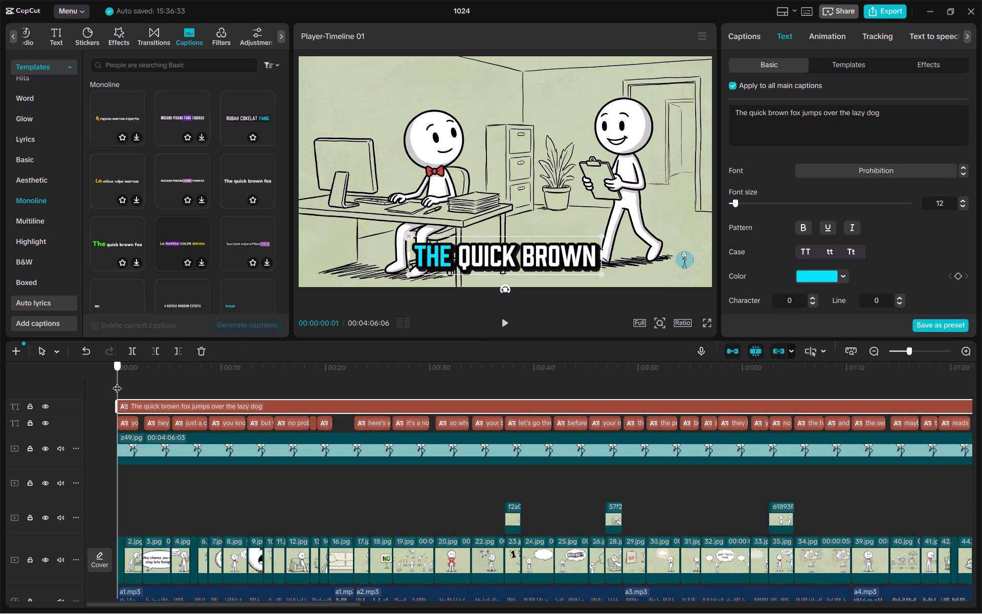
left_click_drag(117, 382, 141, 390)
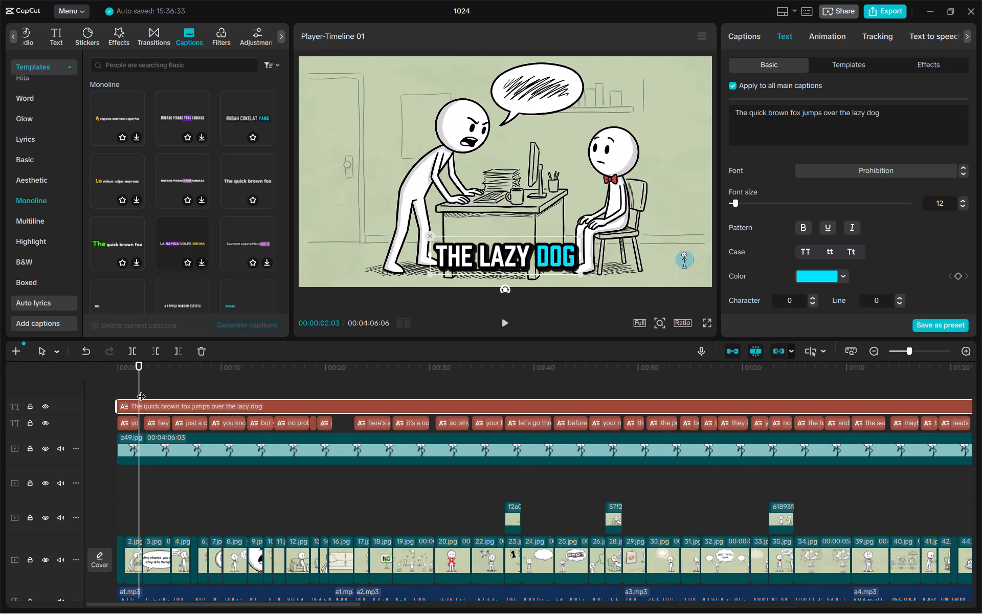
left_click(145, 405)
left_click(135, 352)
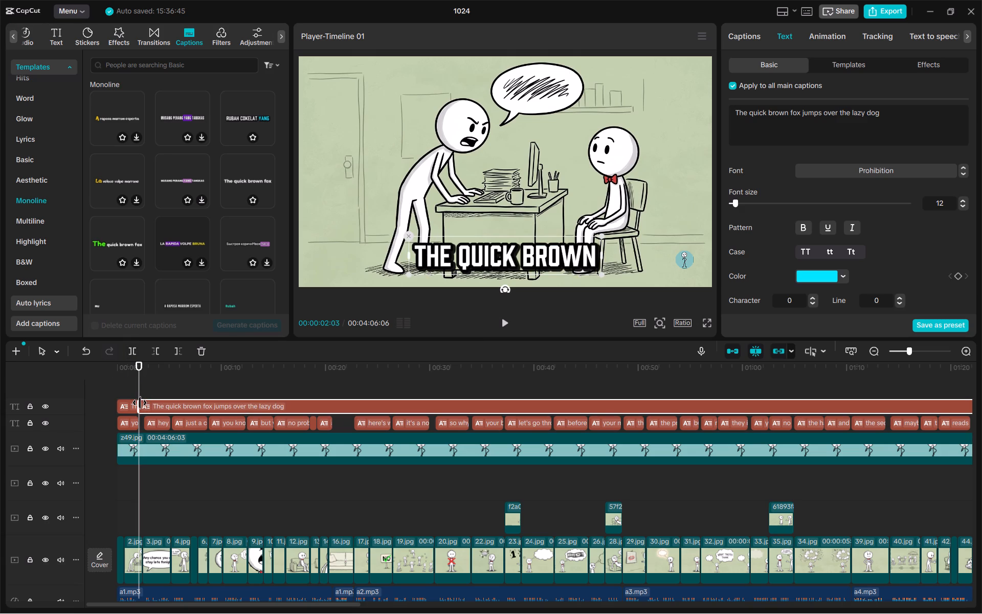
left_click_drag(140, 403, 144, 405)
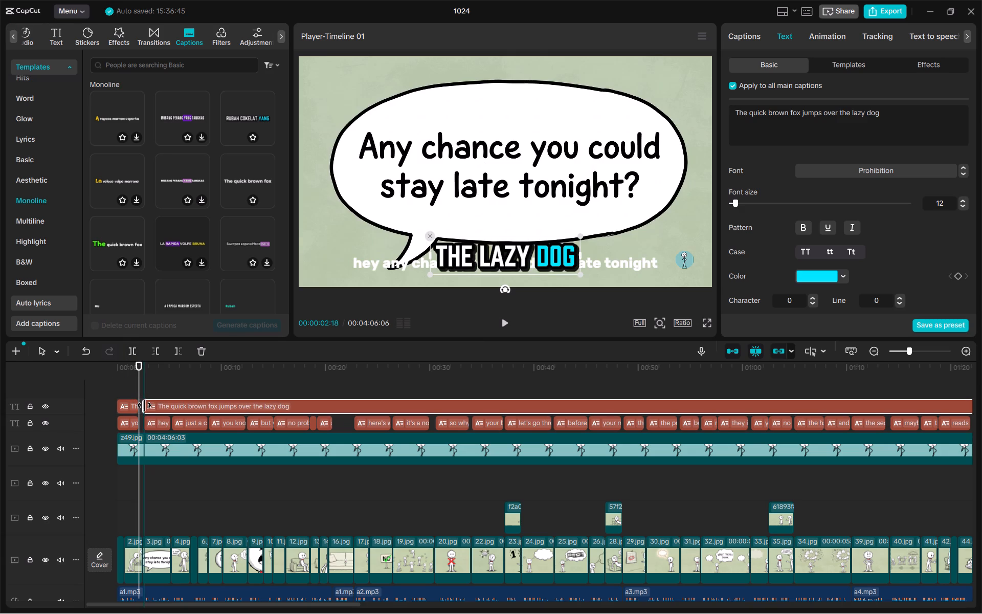
Fine-tune the start of the long template caption to where the auto caption beginning with "hey" starts.
left_click_drag(144, 405, 149, 408)
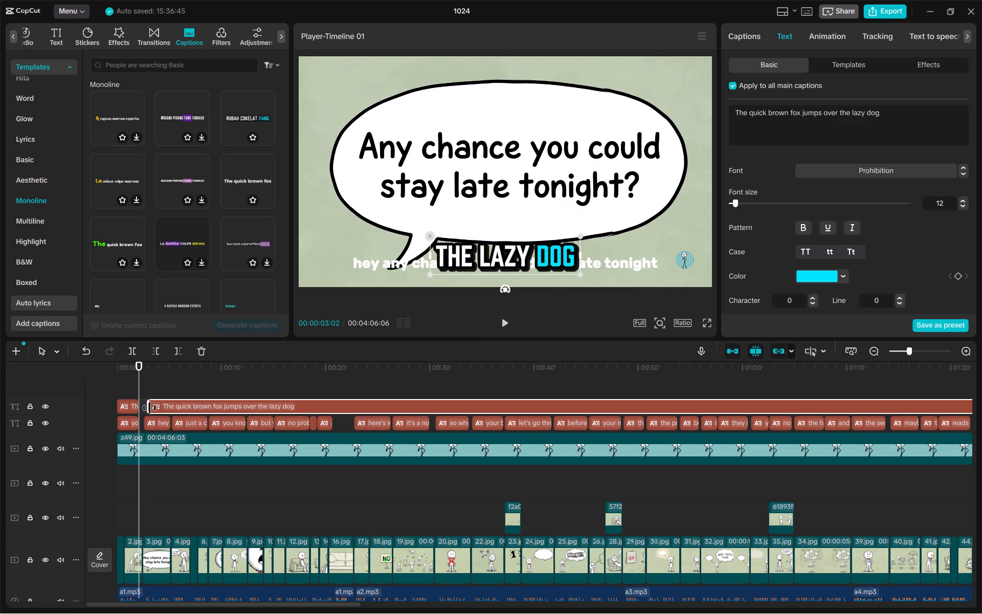
left_click_drag(149, 408, 145, 408)
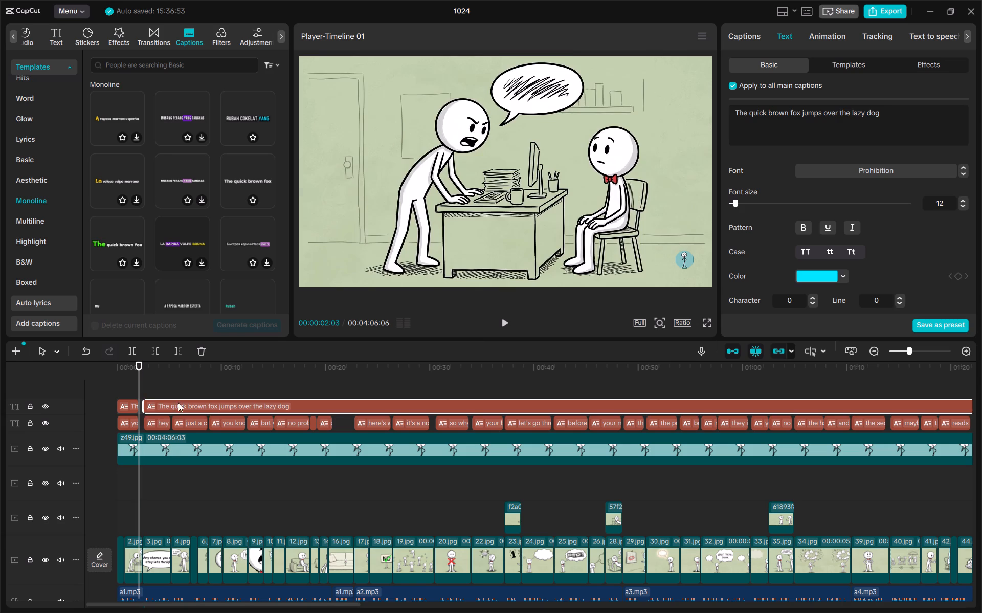
Split the long template caption at 00:00:05:05, 00:00:08:22 and 00:00:12:14, following the boundaries of the auto captions.
left_click_drag(139, 381, 158, 383)
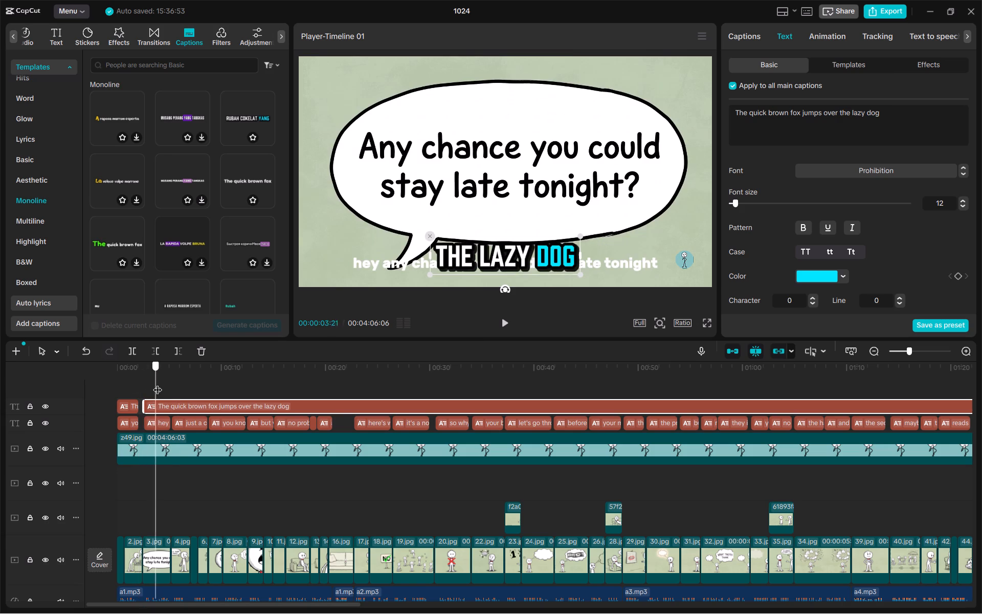
left_click_drag(158, 383, 168, 386)
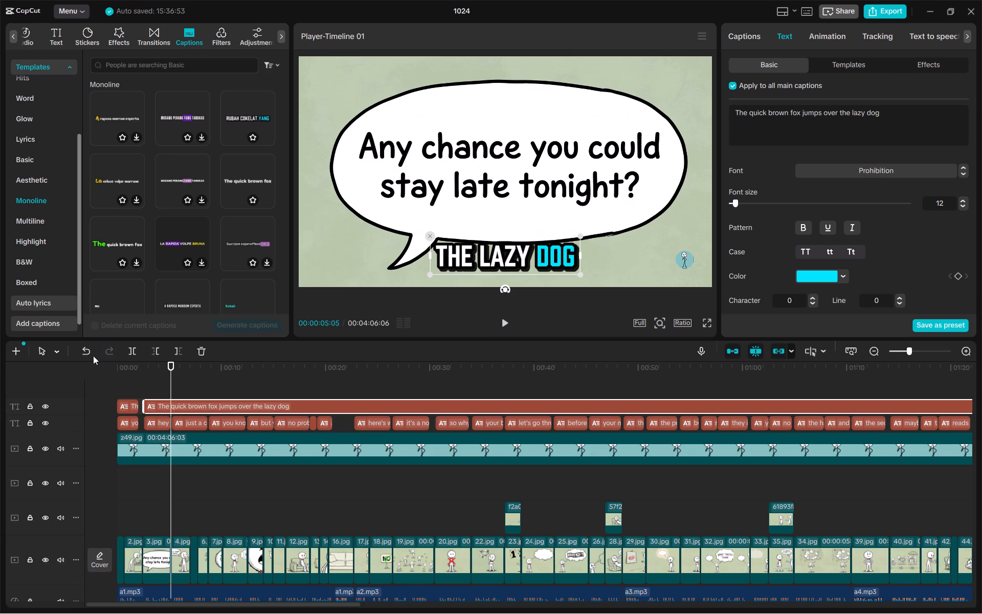
left_click(132, 351)
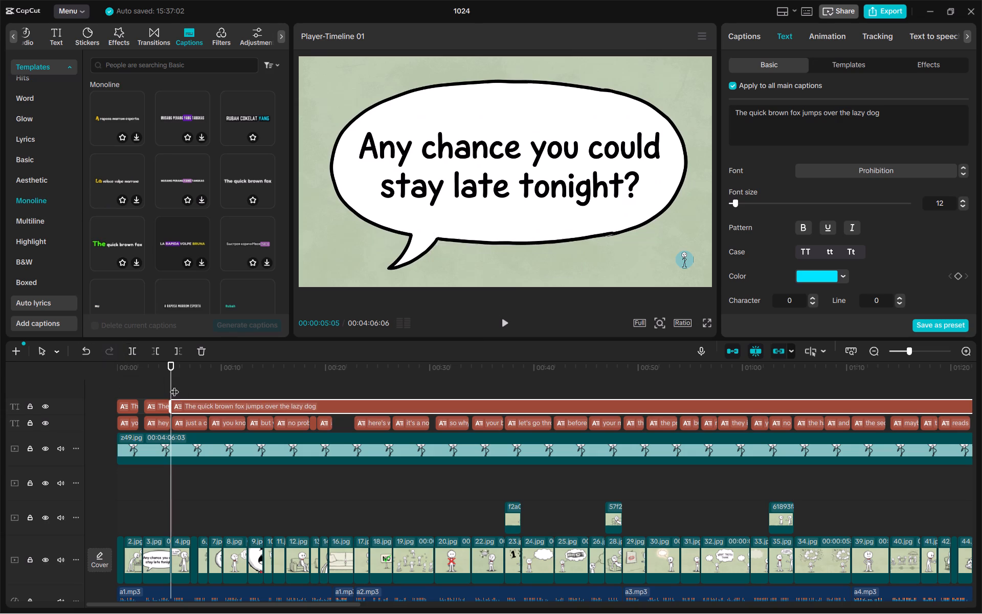
left_click_drag(169, 382, 201, 391)
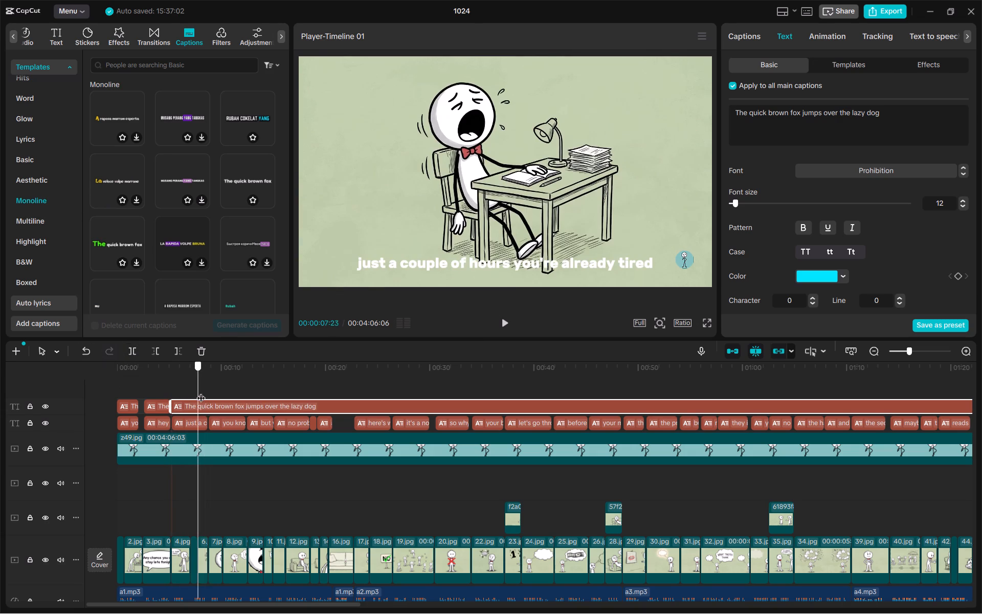
left_click_drag(201, 391, 207, 391)
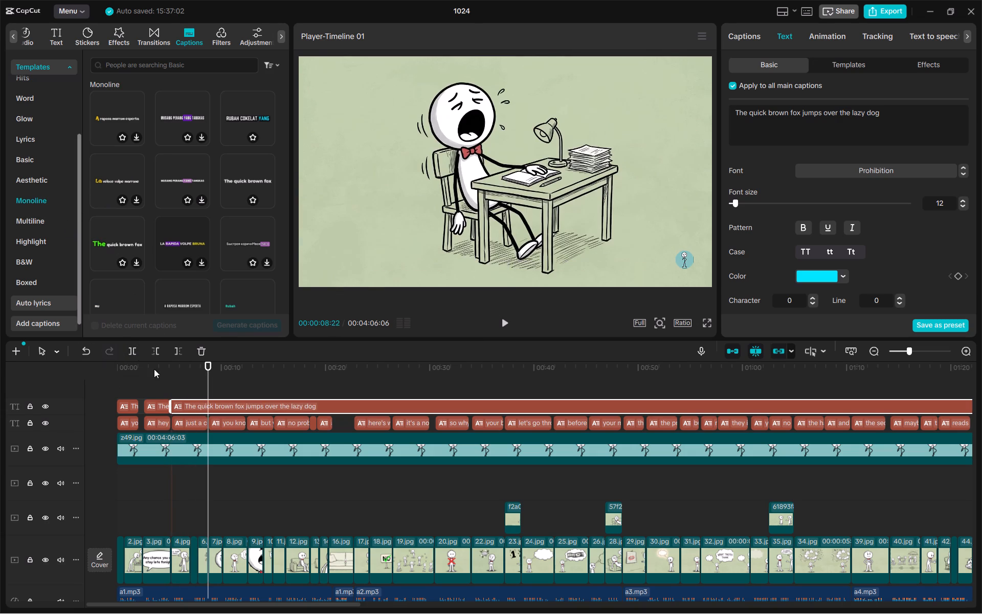
left_click(130, 349)
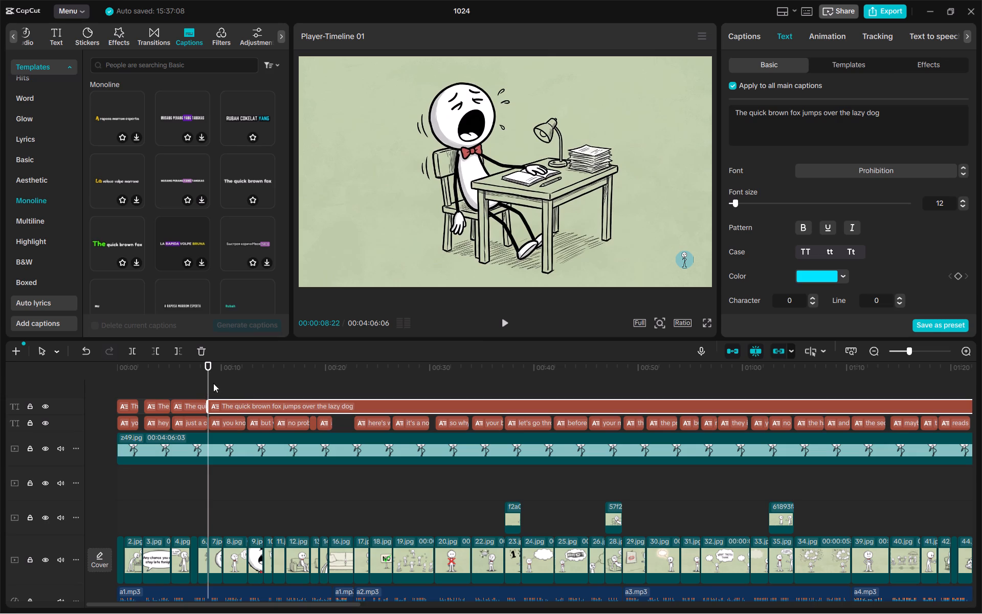
left_click_drag(209, 383, 245, 387)
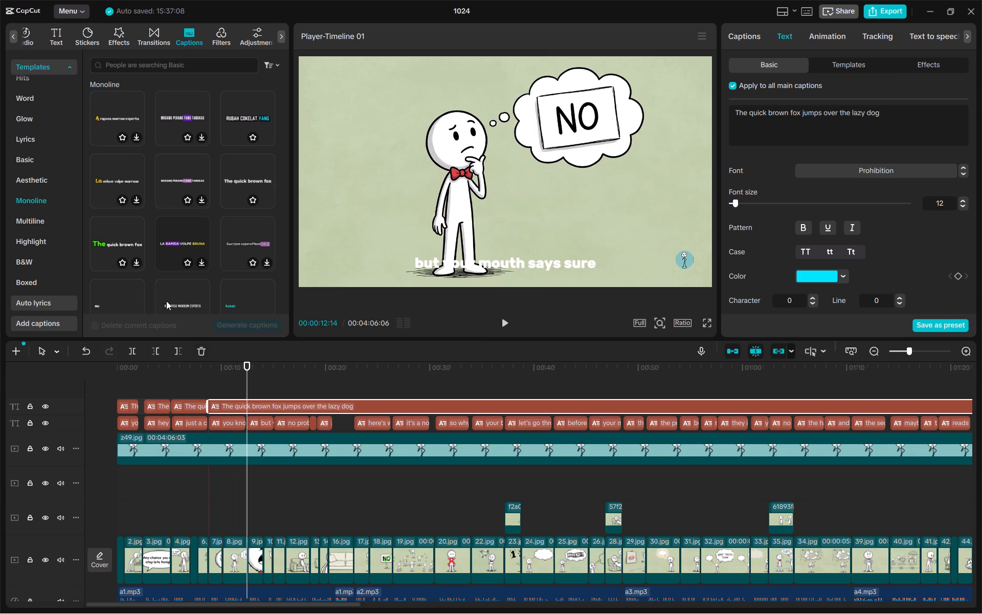
left_click(134, 350)
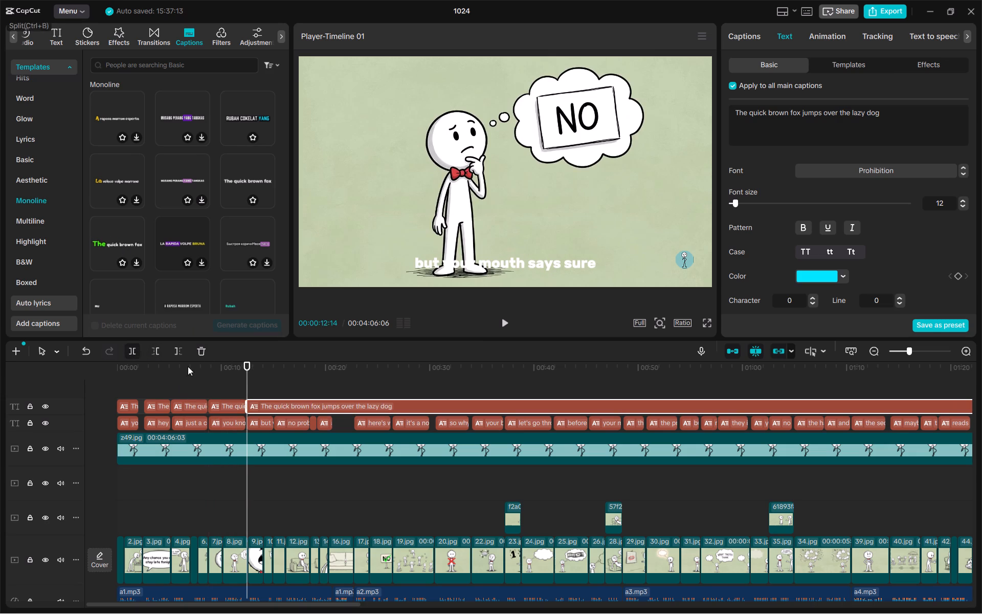
Split the remaining long template caption at 00:00:15:02 and 00:00:18:15, before and after the "no problem" auto caption.
left_click_drag(247, 382, 272, 386)
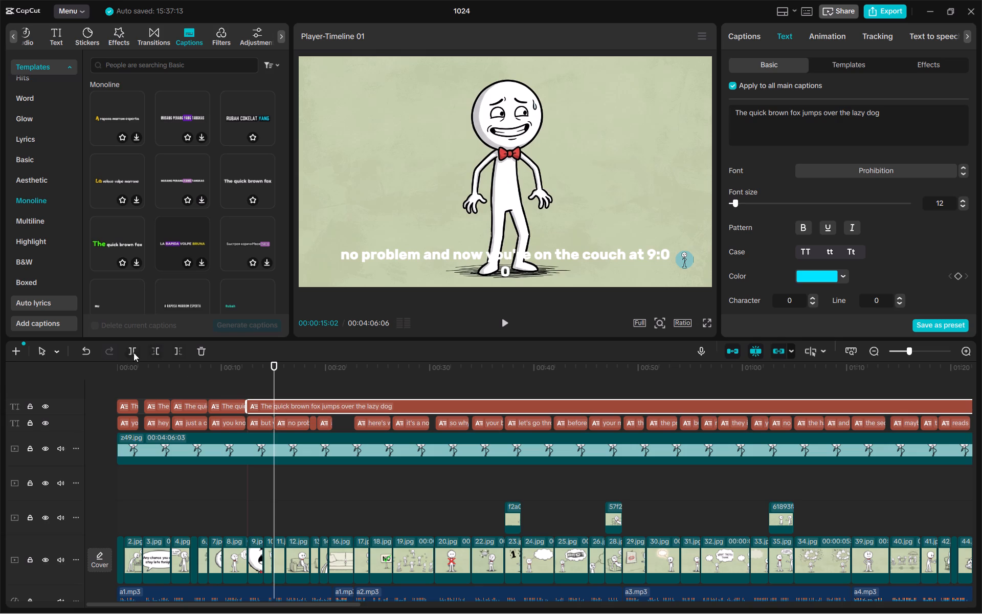
left_click(129, 351)
left_click_drag(275, 377, 293, 382)
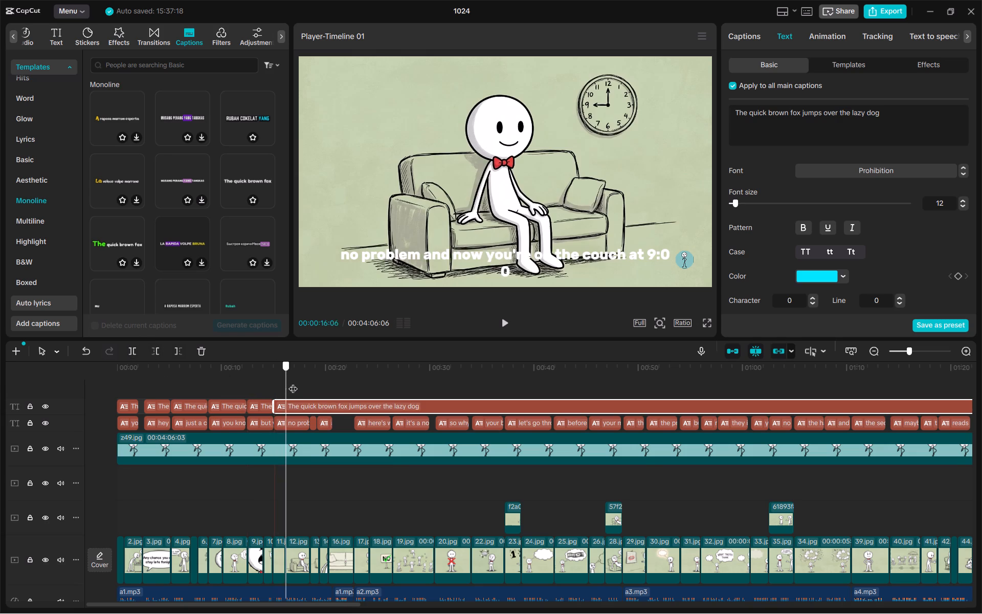
left_click_drag(293, 382, 311, 385)
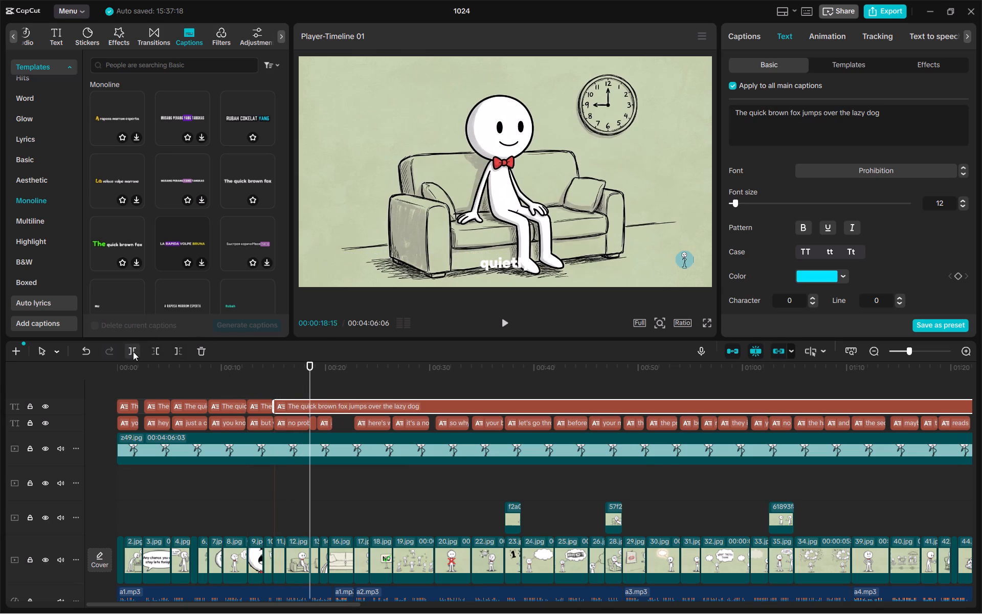
left_click(132, 352)
Split the template caption at 00:00:20:21 and trim the remaining part's start to where the auto caption beginning with "here's" starts.
left_click_drag(309, 385, 333, 386)
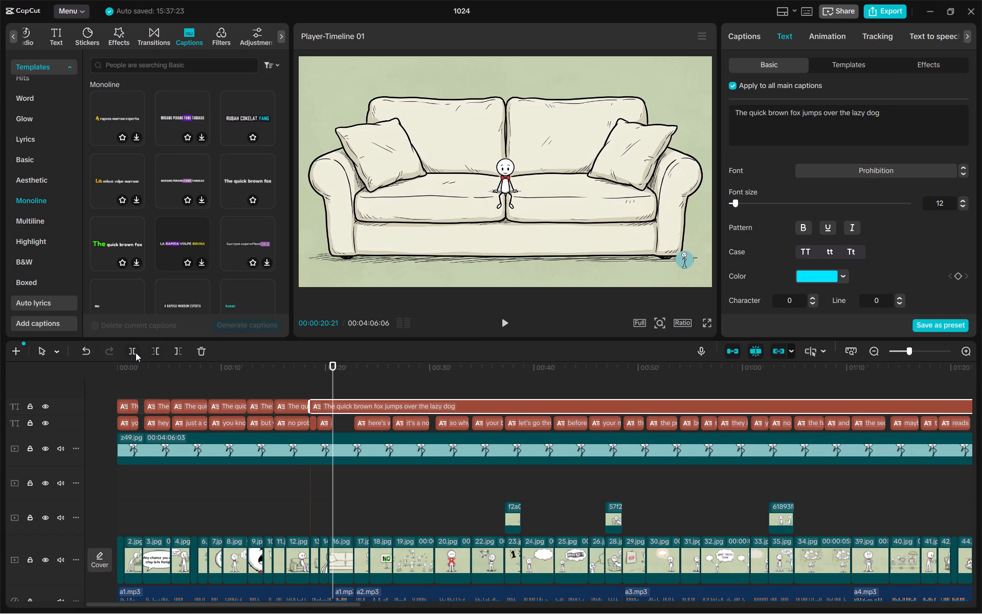
left_click(134, 352)
left_click_drag(332, 405, 352, 409)
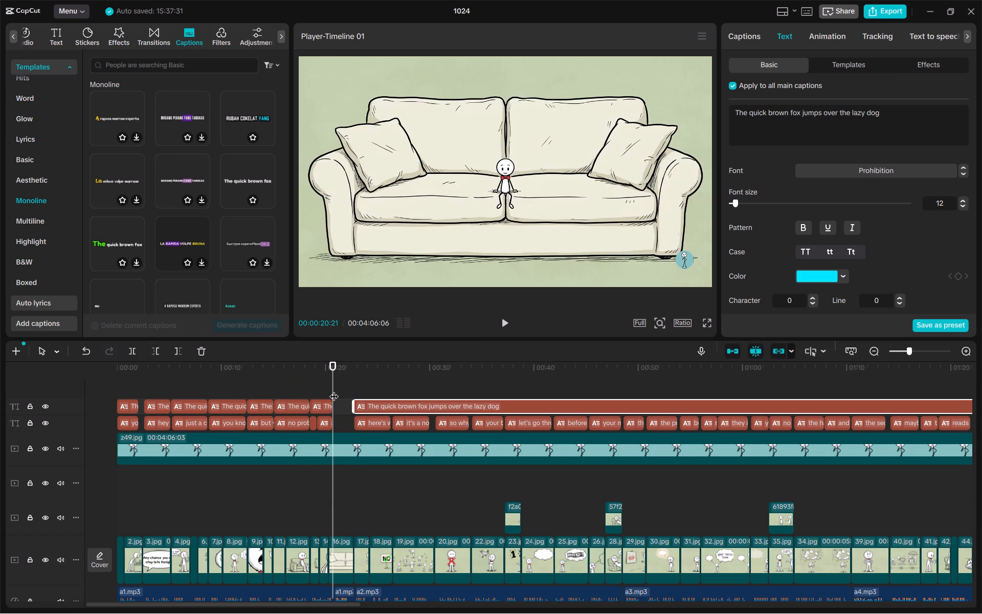
Split the remaining long template caption at 00:00:26:09, between the "here's" and "it's a" auto captions.
left_click_drag(334, 390, 391, 397)
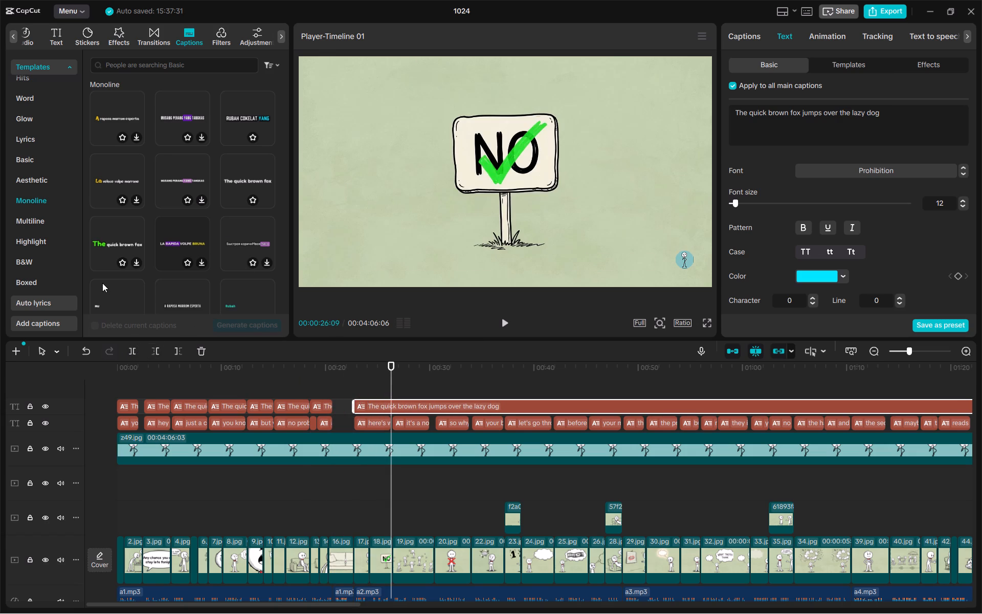
left_click(132, 352)
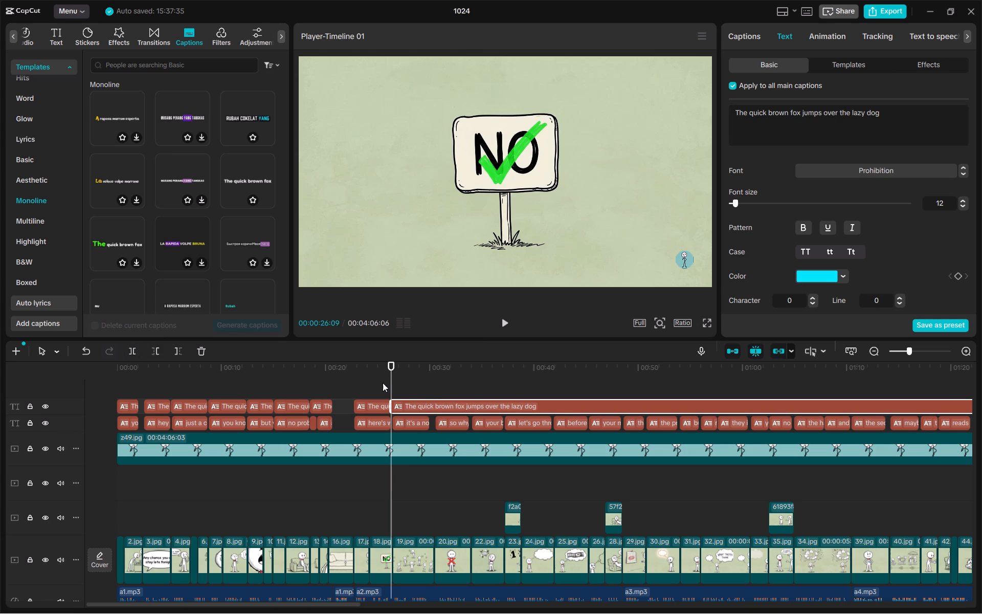
Split the template caption at 00:00:30:00 and trim the remaining part's start to where the auto caption beginning with "so why" starts.
left_click_drag(392, 383, 954, 415)
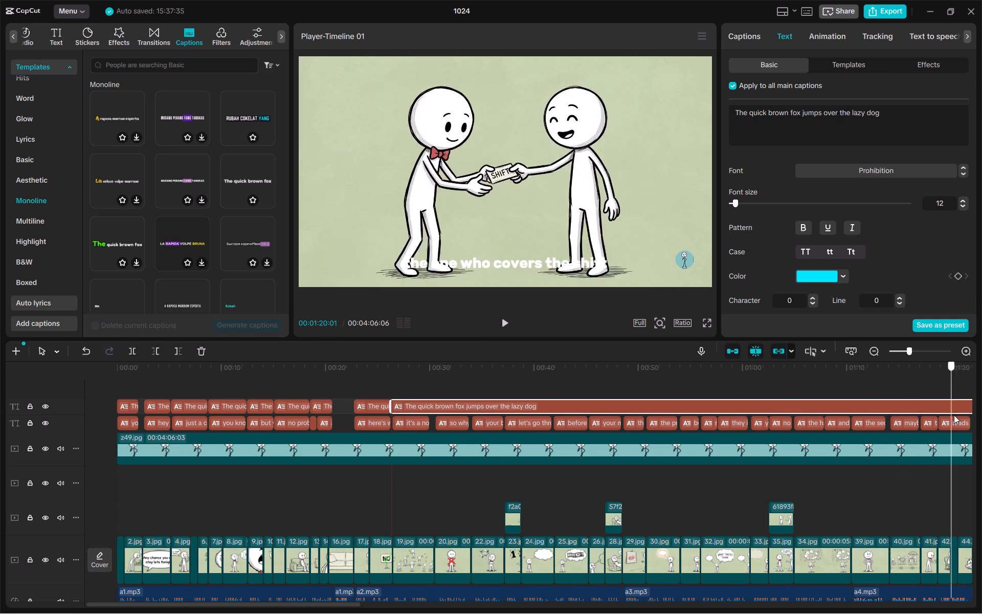
left_click_drag(954, 415, 511, 414)
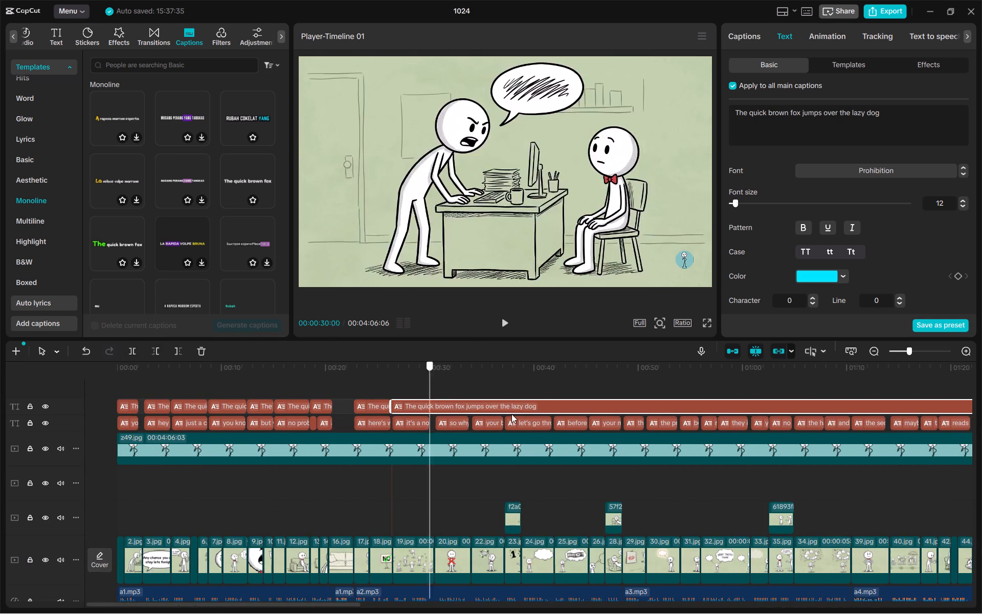
left_click_drag(511, 414, 207, 392)
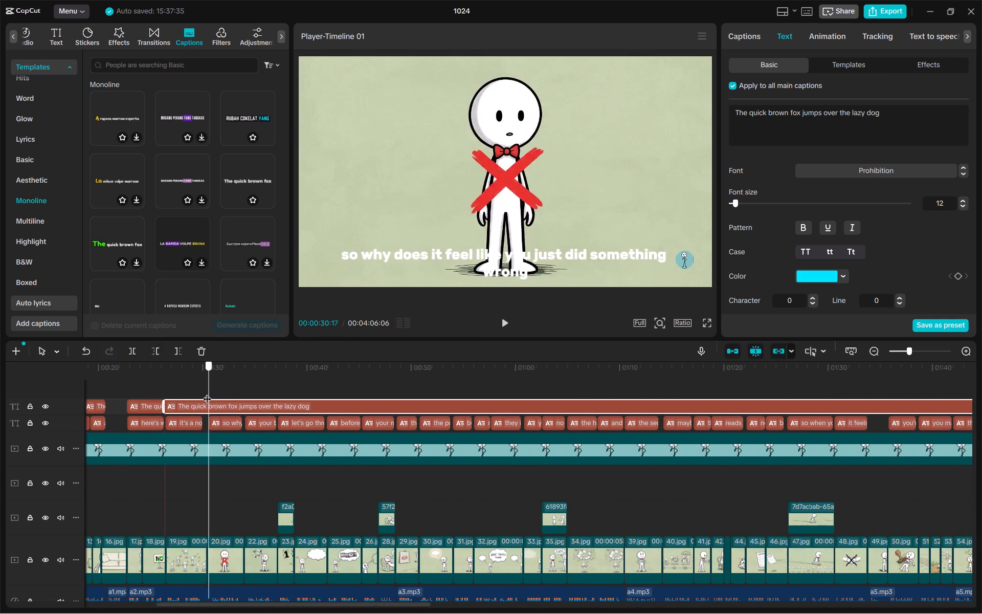
left_click_drag(207, 392, 206, 392)
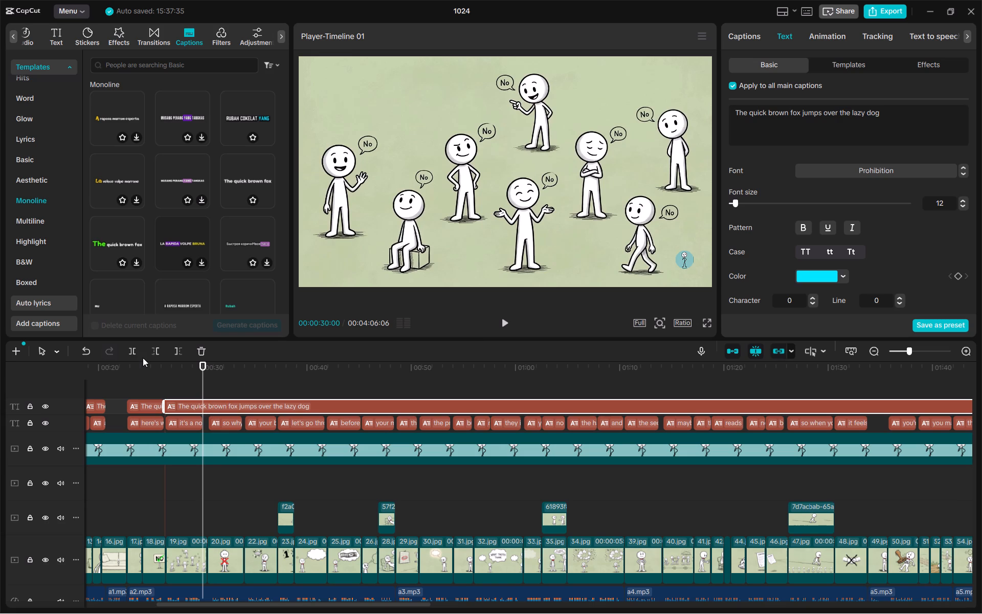
left_click(136, 353)
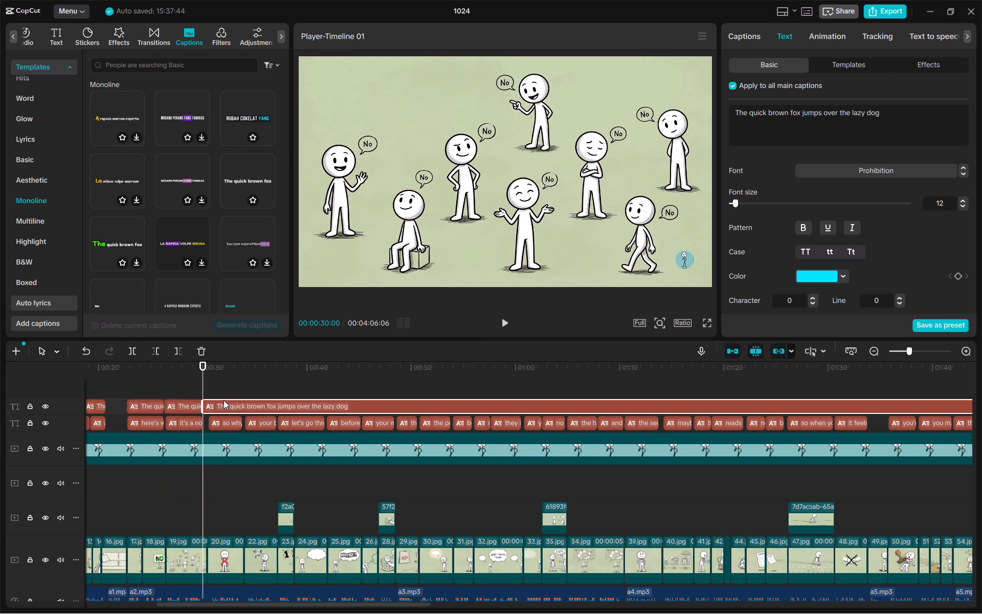
left_click_drag(205, 408, 209, 409)
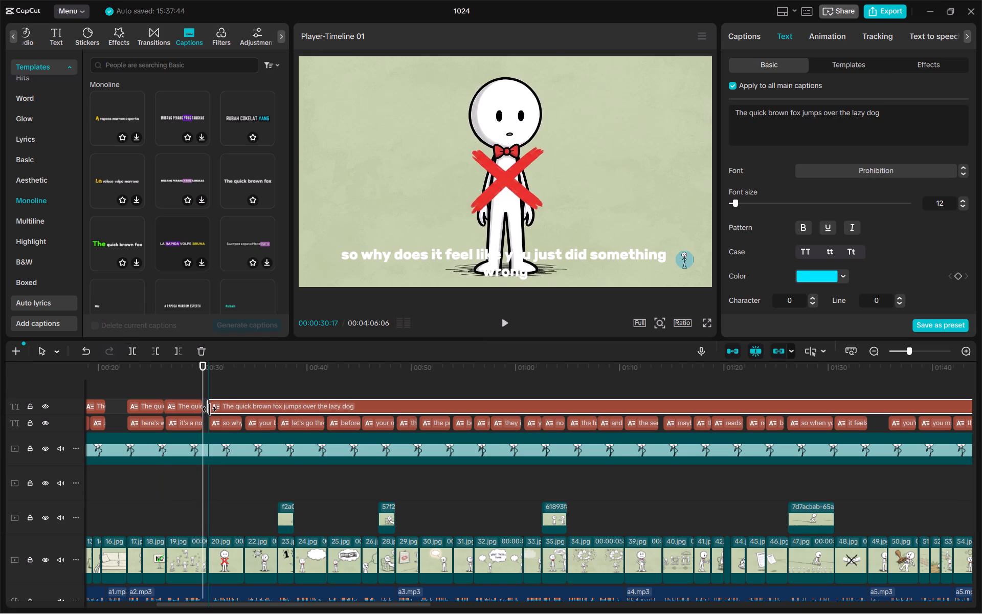
left_click_drag(209, 409, 211, 410)
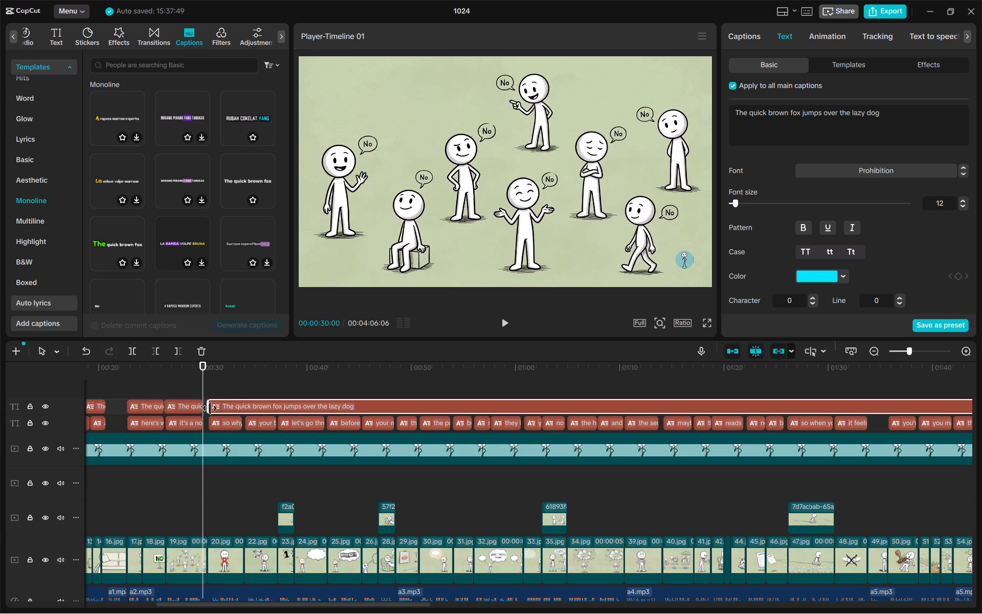
Split the template caption at 00:00:33:24 and fine-tune the remaining part's start to the auto caption beginning with "your brain".
left_click_drag(202, 384, 238, 395)
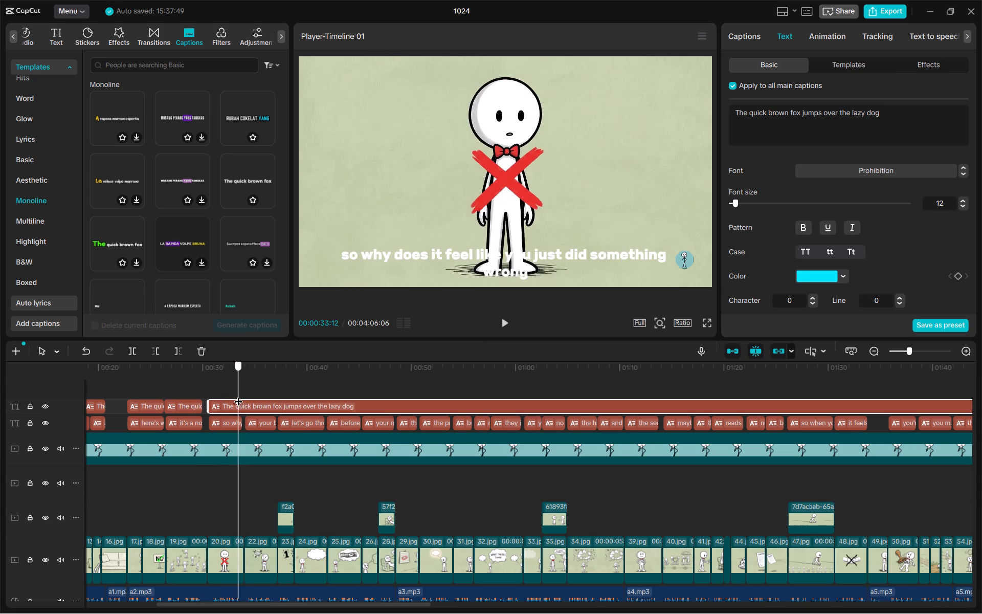
left_click_drag(238, 395, 241, 395)
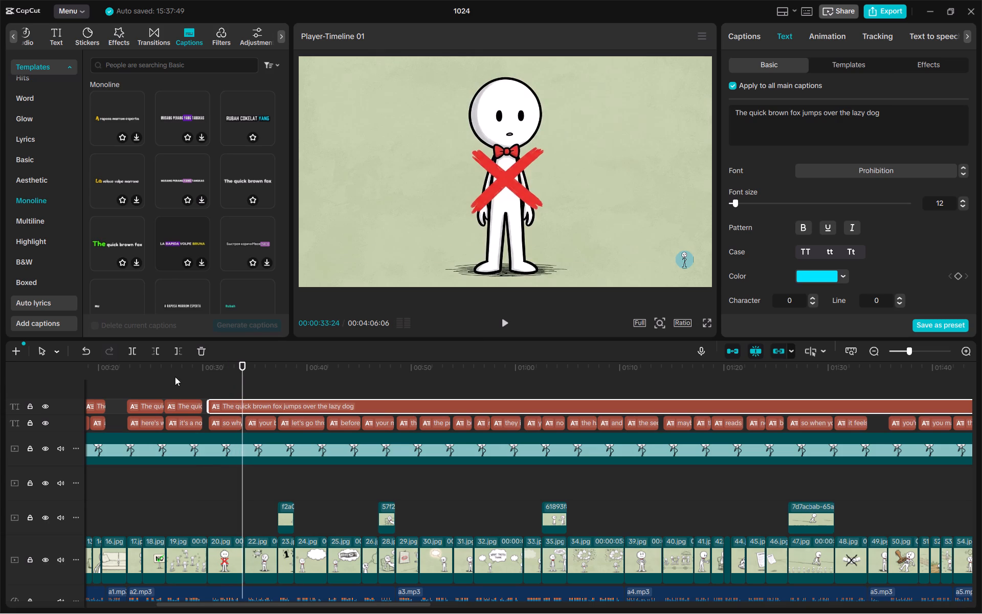
left_click(136, 352)
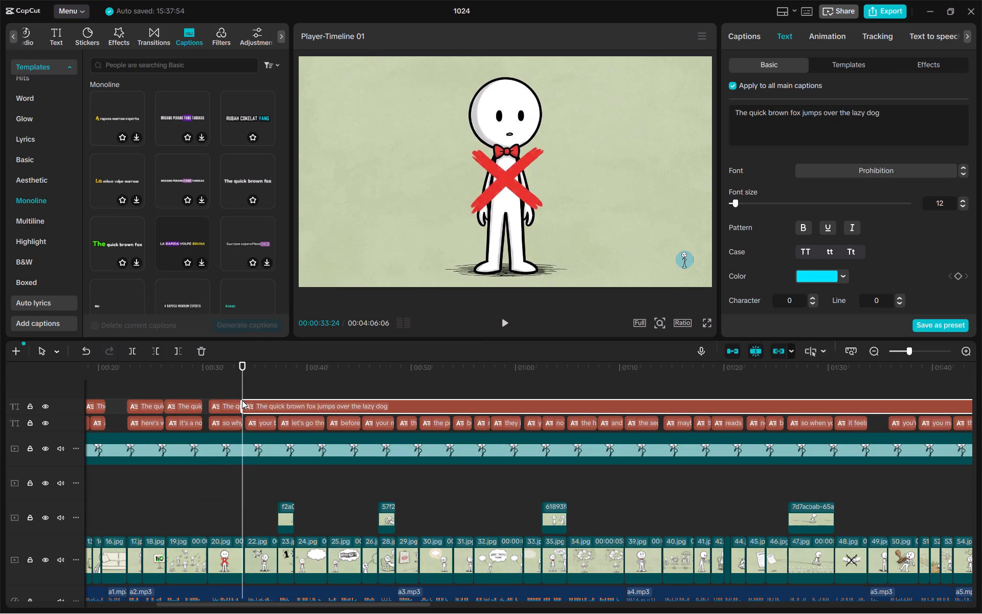
left_click_drag(240, 404, 243, 409)
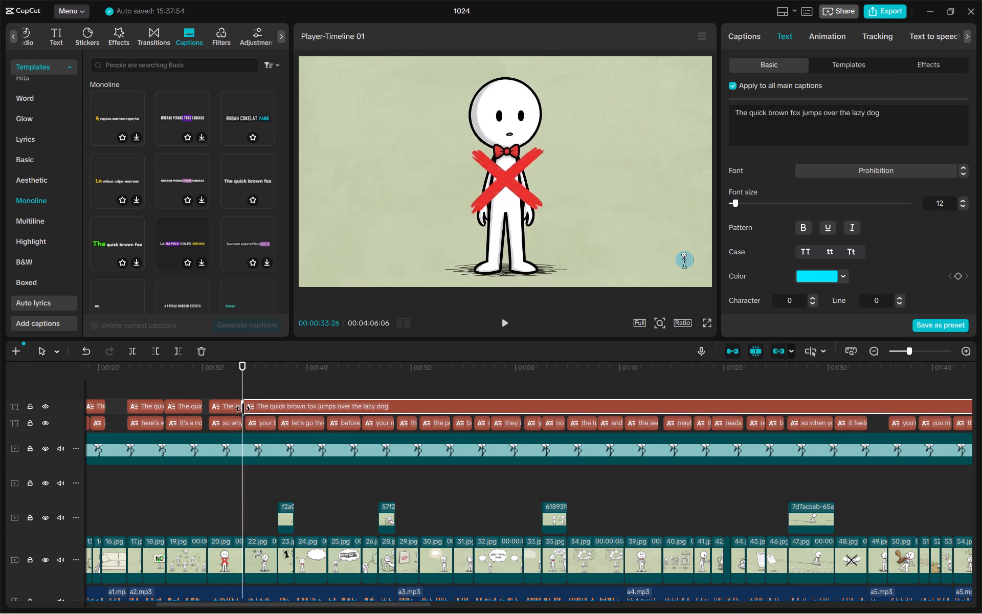
left_click_drag(243, 409, 237, 409)
left_click(258, 381)
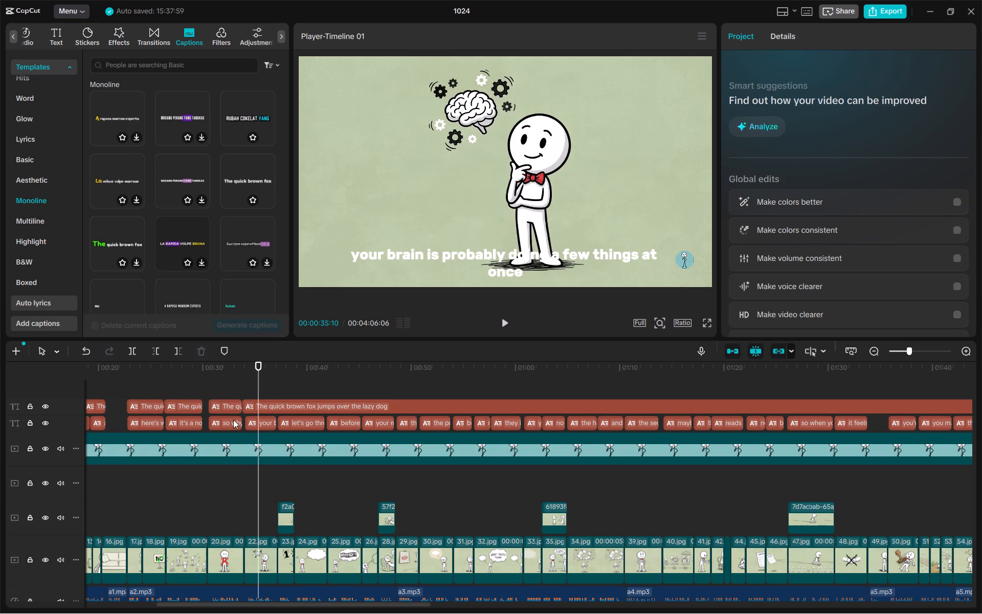
left_click(244, 410)
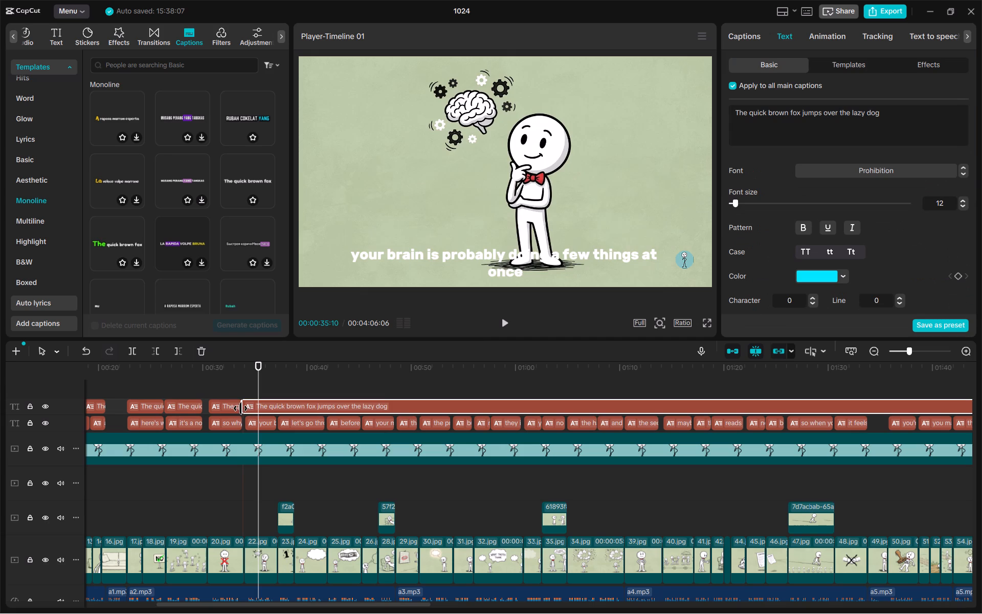
left_click_drag(240, 408, 242, 412)
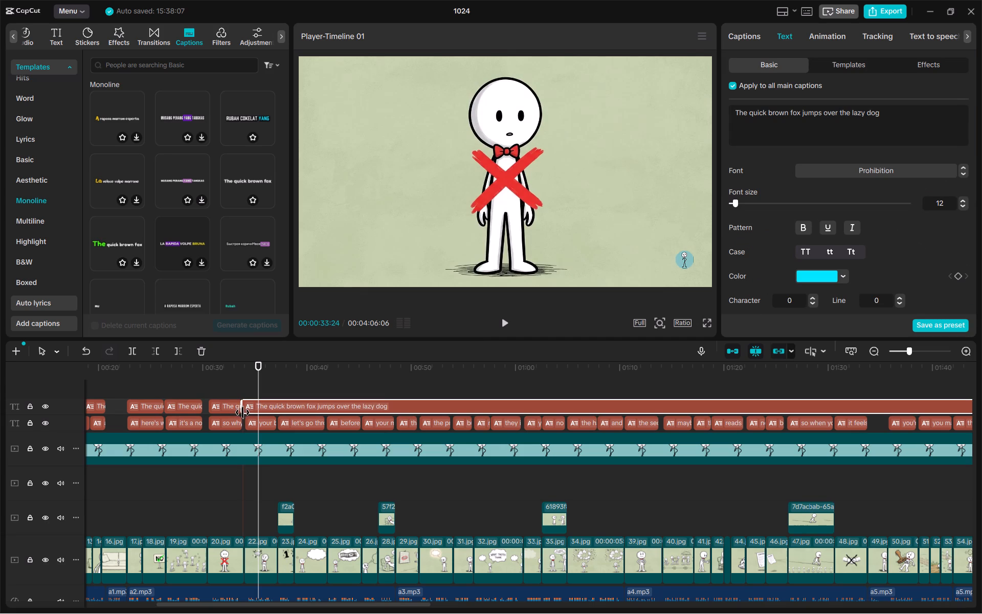
left_click_drag(242, 412, 243, 413)
left_click(283, 404)
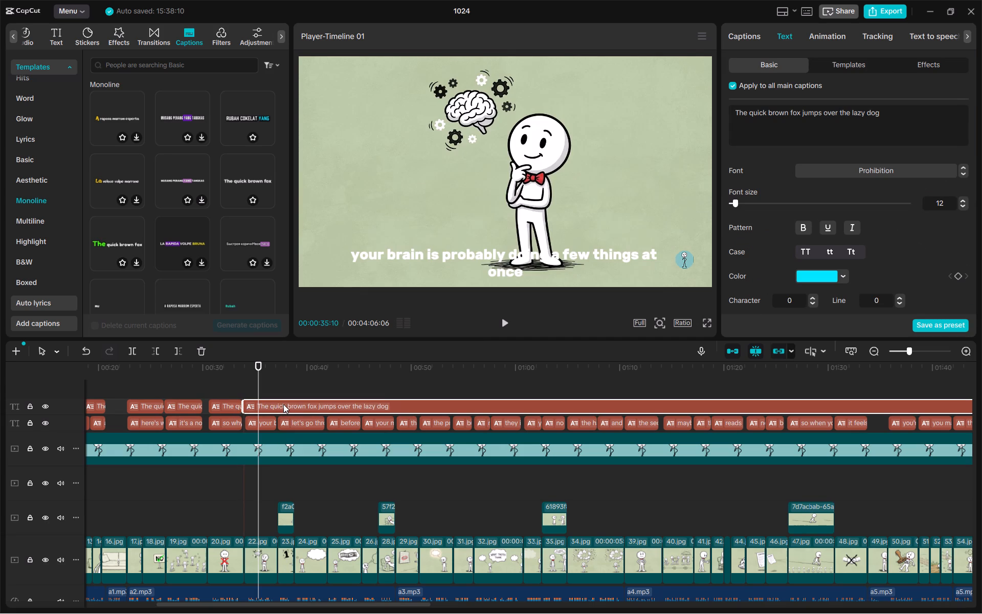
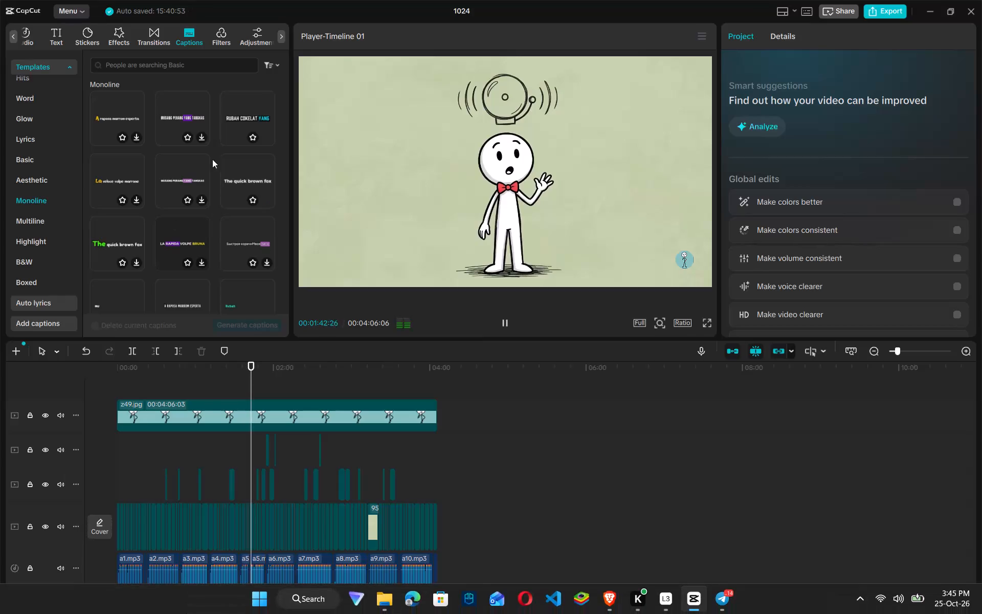
Review the scenes across the whole video by scrubbing through the timeline, and play it from 00:00:00:00.
left_click_drag(251, 384, 38, 468)
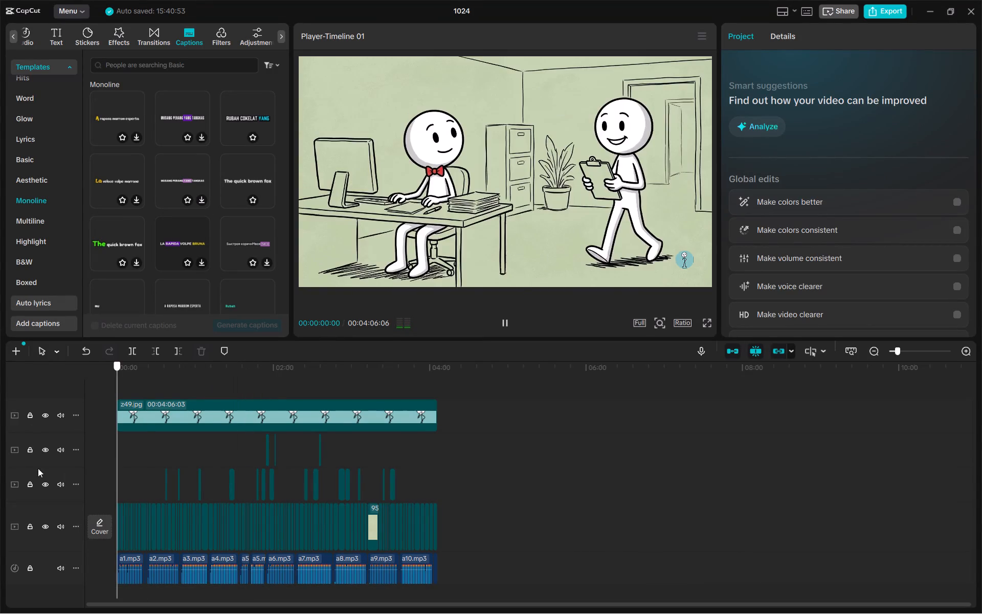
left_click_drag(38, 468, 182, 449)
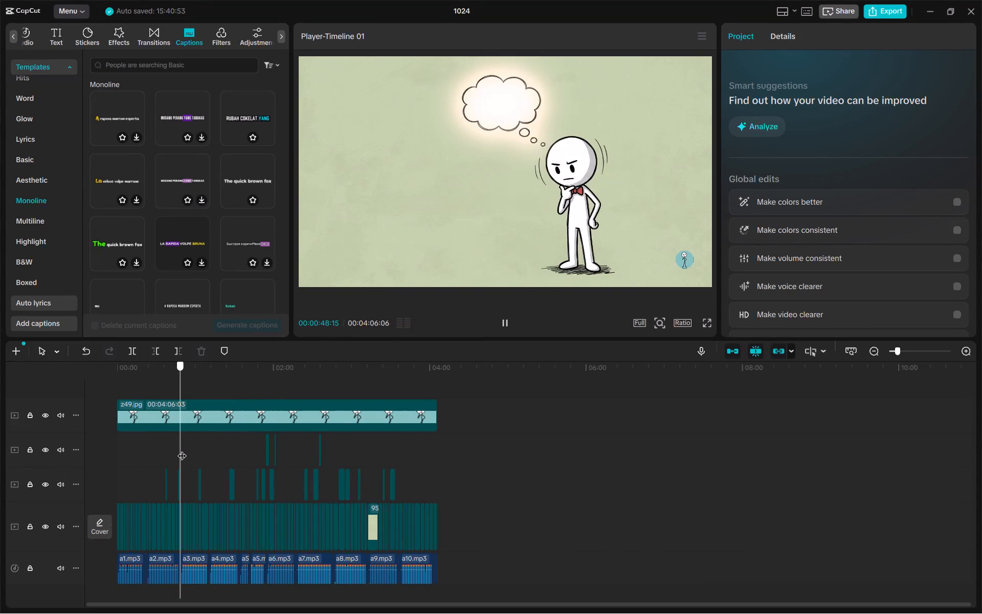
left_click_drag(182, 449, 345, 458)
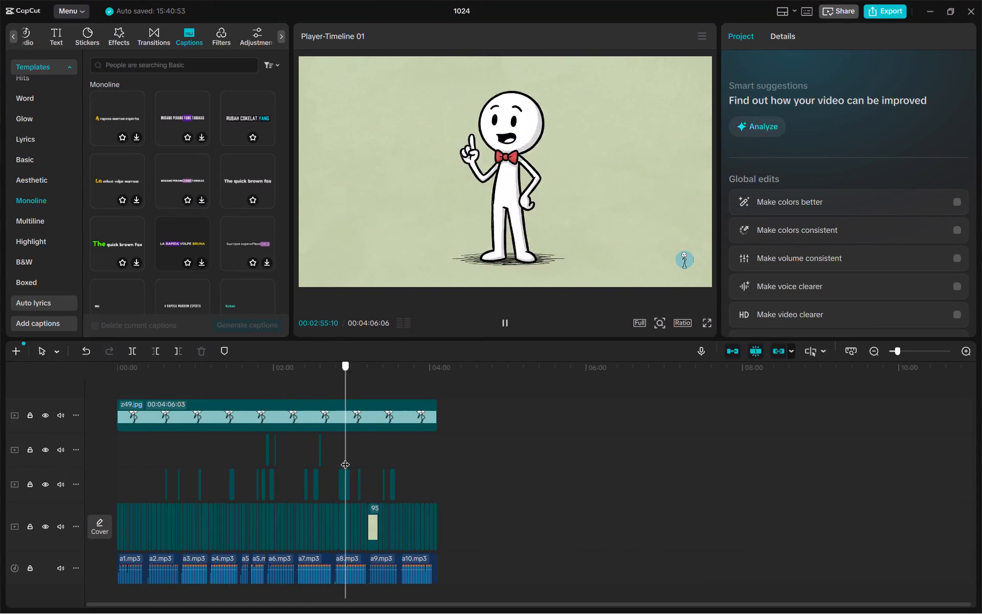
left_click_drag(345, 458, 395, 445)
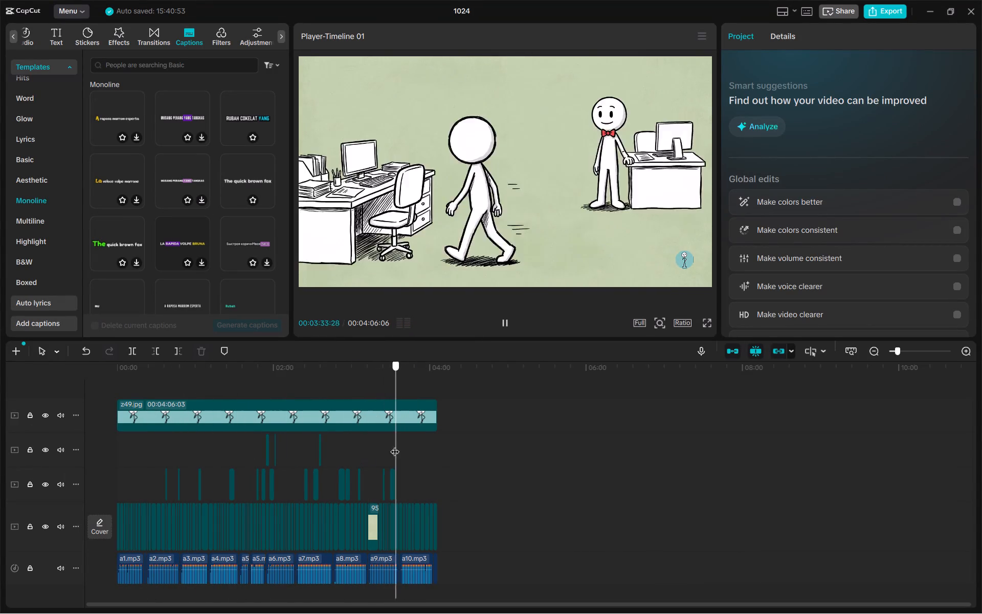
left_click_drag(395, 445, 0, 438)
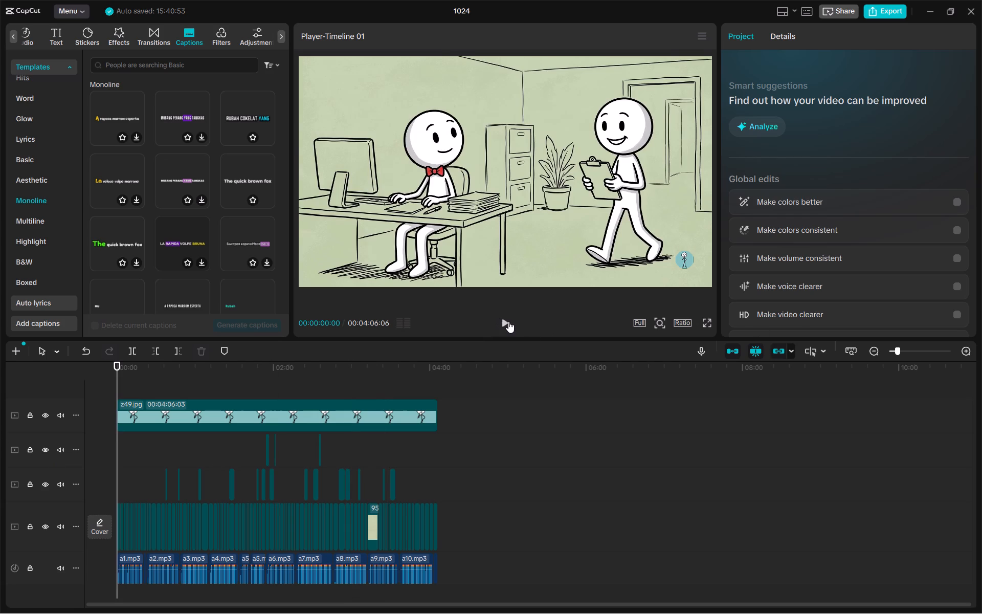
left_click(508, 321)
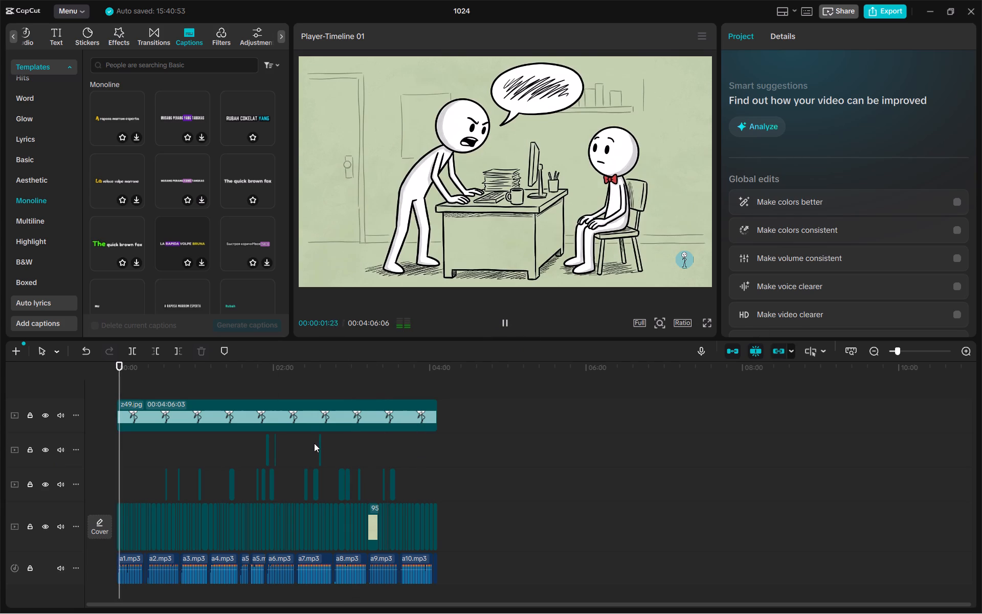